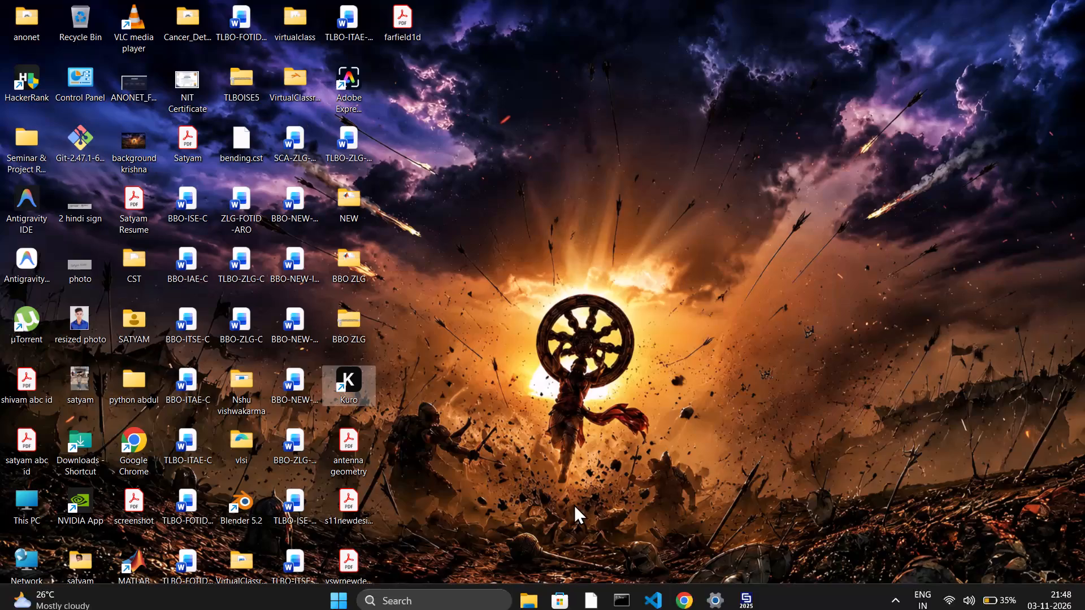
Switch to CST Studio Suite and expand component1 under Components to list its solids.
{"action": "left_click", "coordinate": [743, 602]}
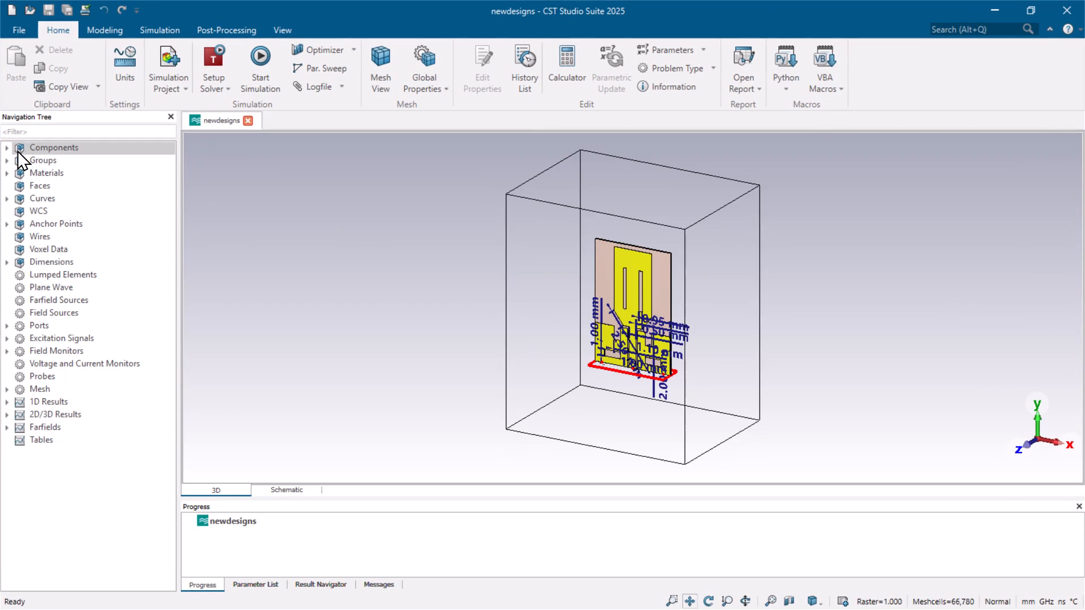
{"action": "left_click", "coordinate": [10, 149]}
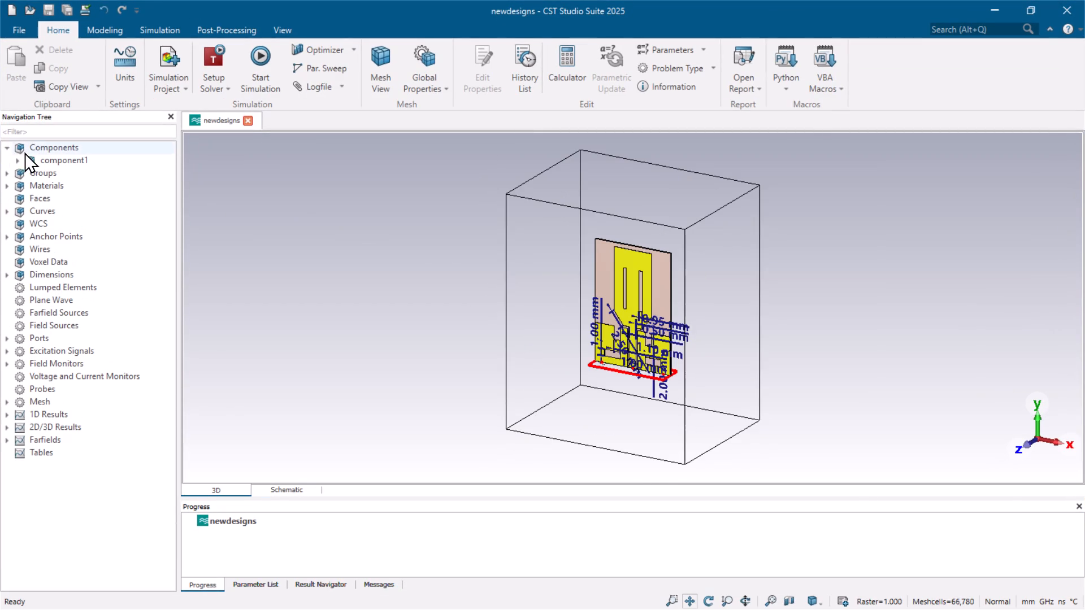
{"action": "left_click_drag", "start_coordinate": [20, 160], "coordinate": [69, 165]}
{"action": "left_click", "coordinate": [69, 165]}
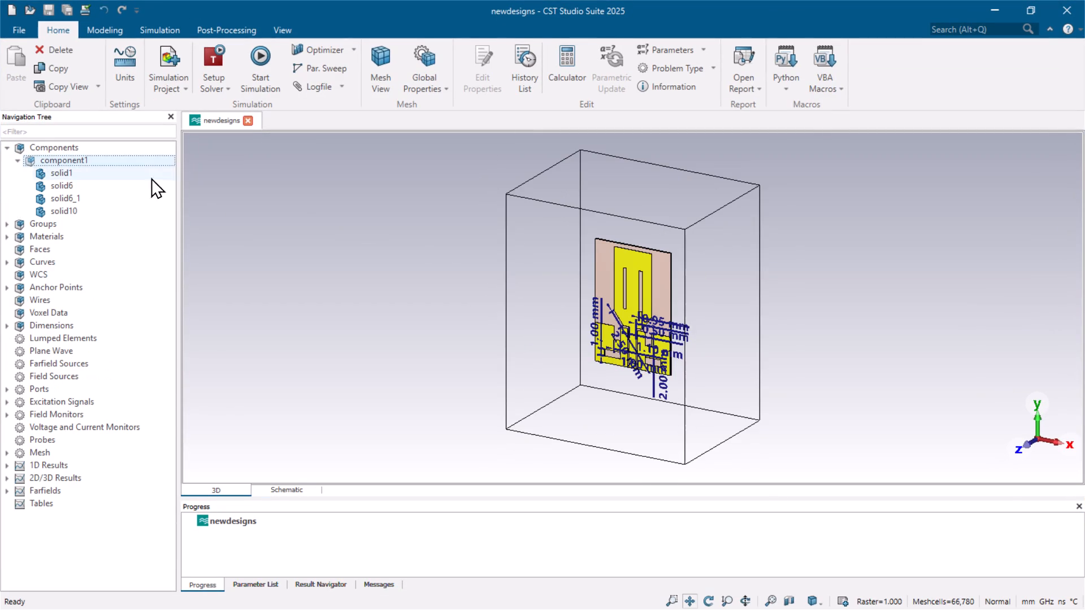
Hide all dimensions in the 3D view of the antenna model.
{"action": "left_click", "coordinate": [280, 23]}
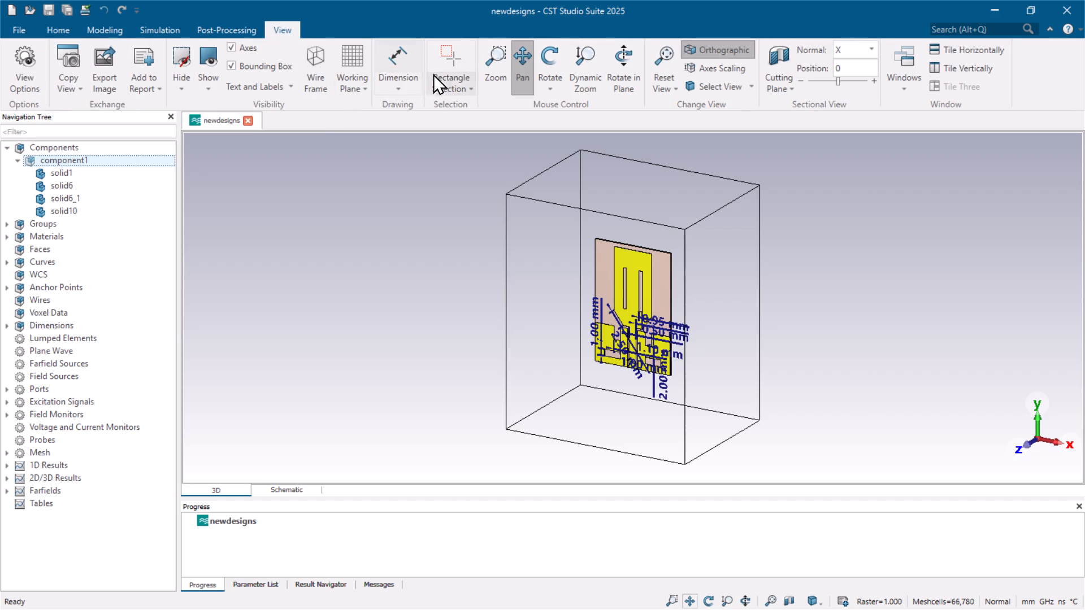
{"action": "left_click", "coordinate": [403, 73]}
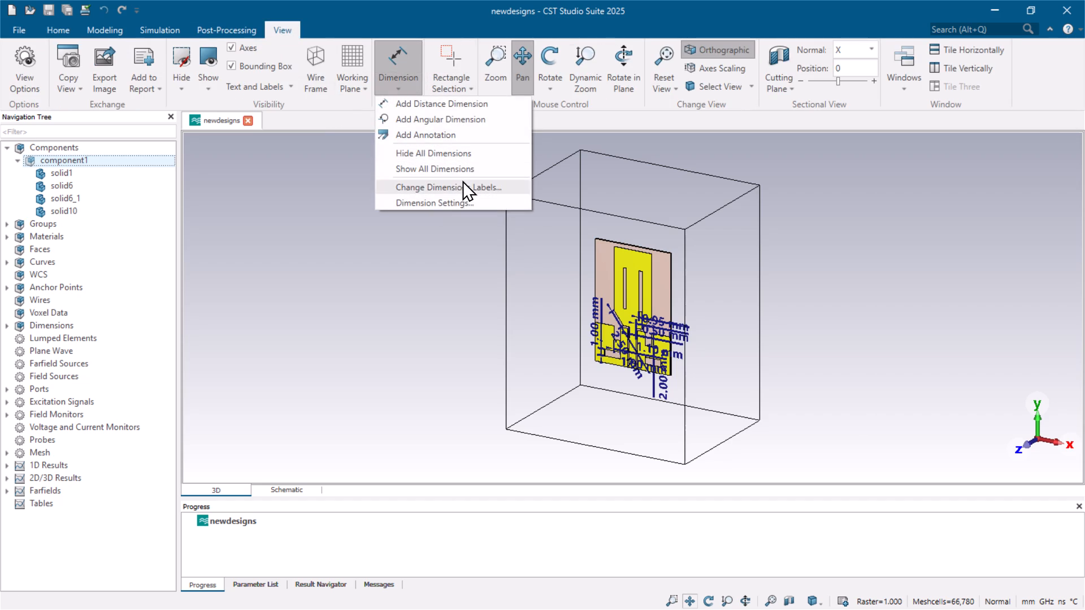
{"action": "left_click", "coordinate": [444, 158]}
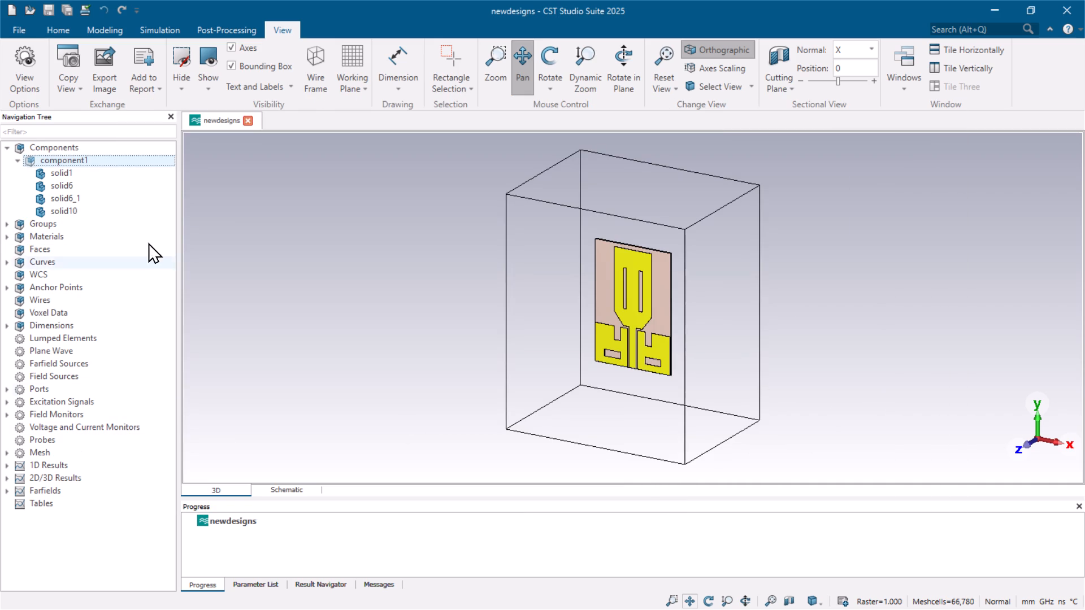
Display the S-Parameters plot from the 1D results.
{"action": "left_click", "coordinate": [5, 468]}
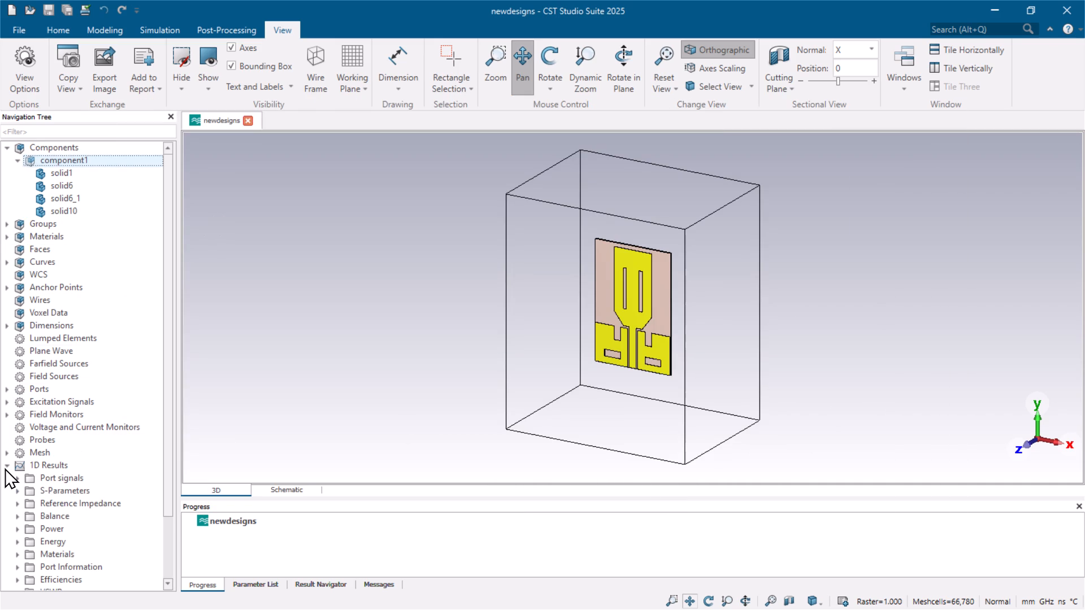
{"action": "left_click", "coordinate": [56, 489]}
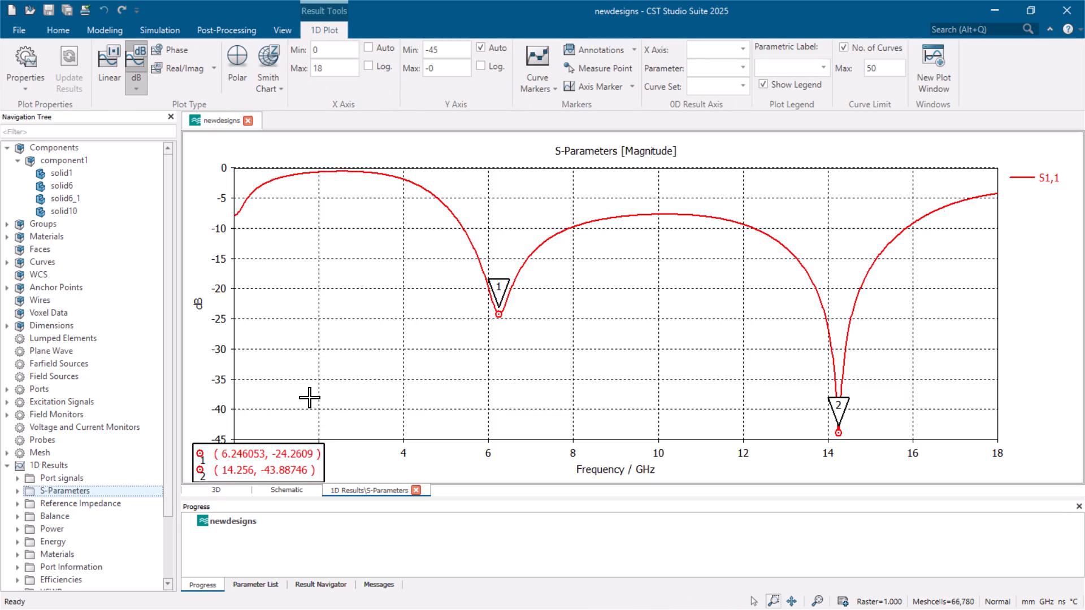
Display the 1D farfield plot for f=6.246, followed by the one for f=14.256.
{"action": "scroll", "coordinate": [60, 524], "scroll_direction": "down", "scroll_amount": 5}
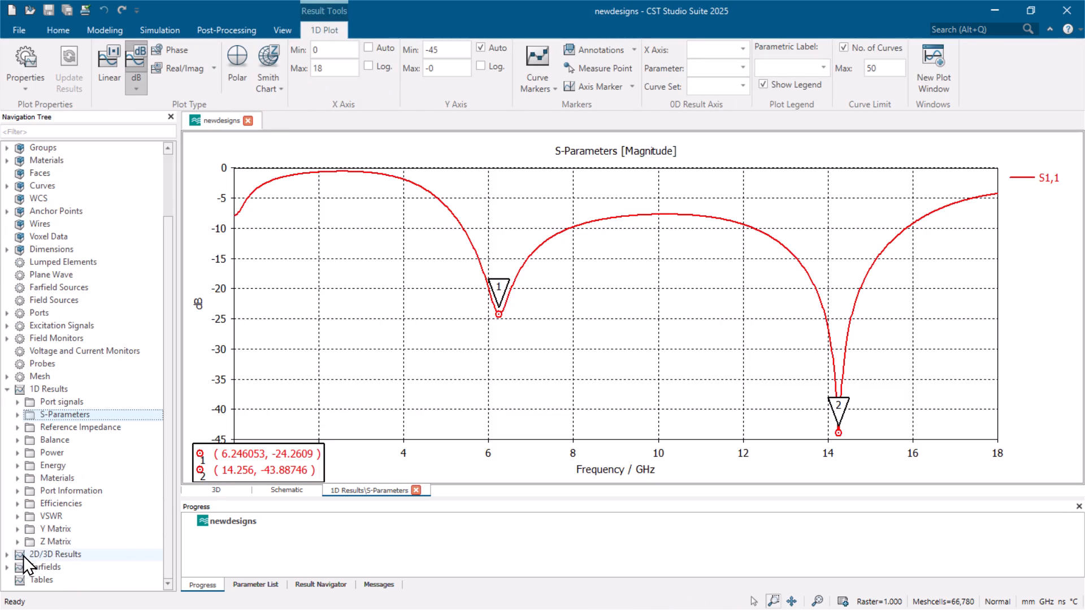
{"action": "left_click", "coordinate": [10, 564]}
{"action": "scroll", "coordinate": [54, 570], "scroll_direction": "down", "scroll_amount": 2}
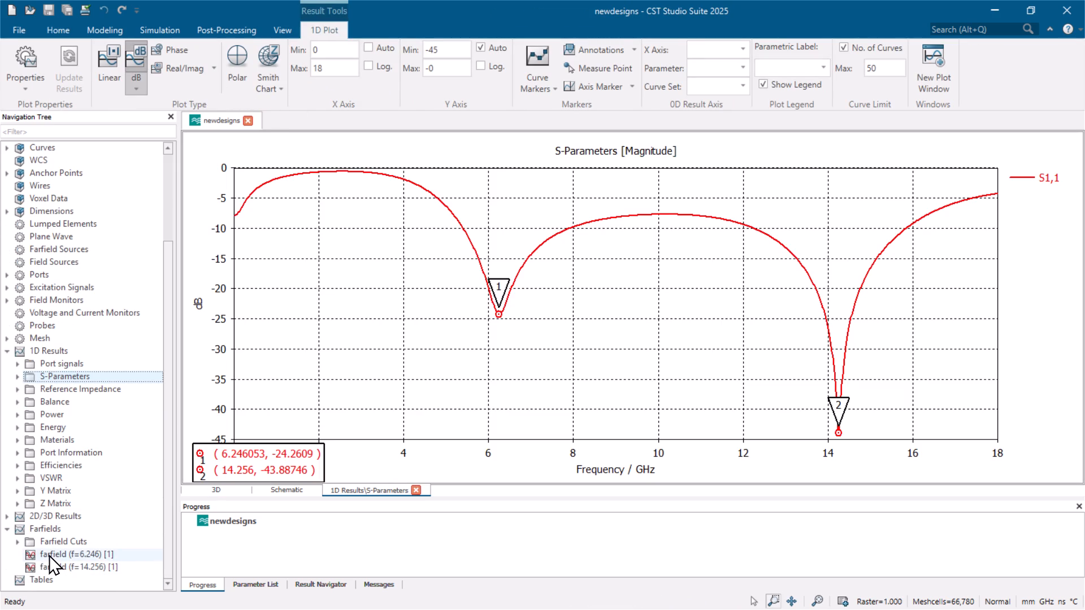
{"action": "left_click", "coordinate": [49, 554]}
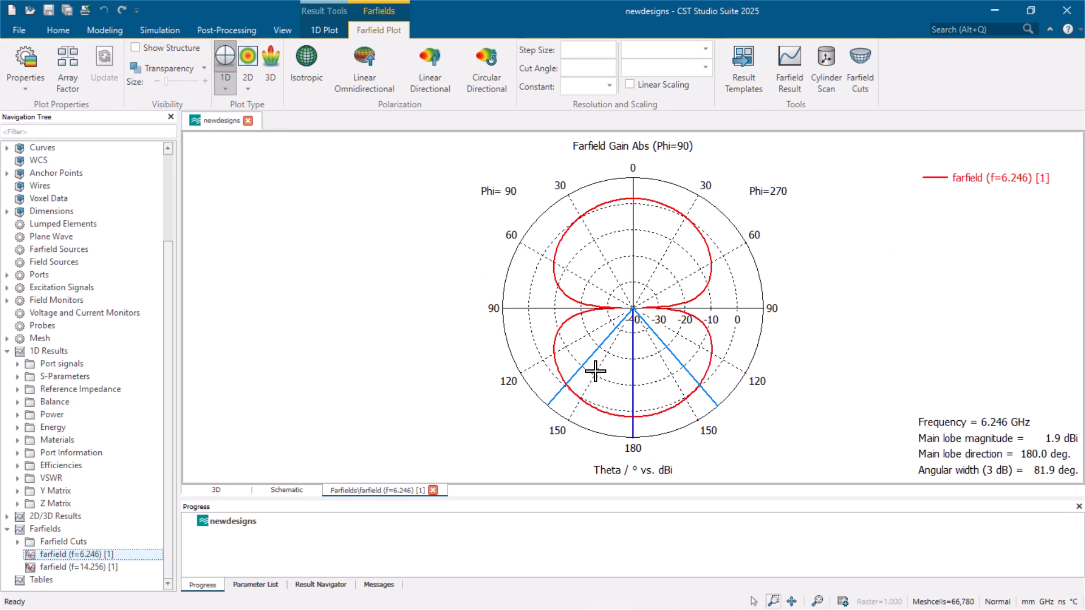
{"action": "left_click", "coordinate": [101, 566]}
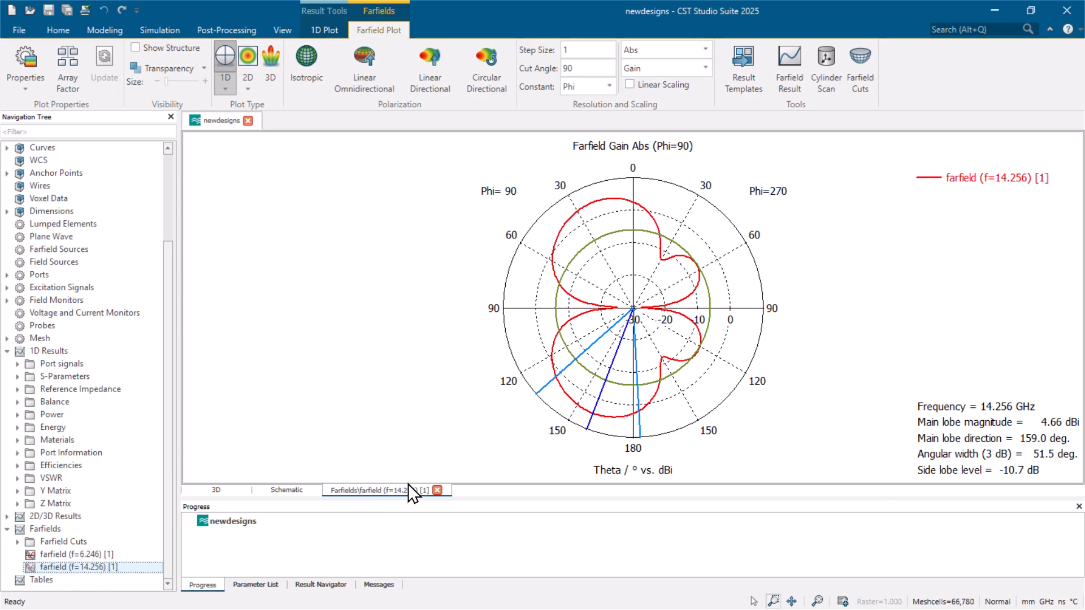
Open the print settings and preview for the f=14.256 farfield plot.
{"action": "left_click", "coordinate": [15, 24]}
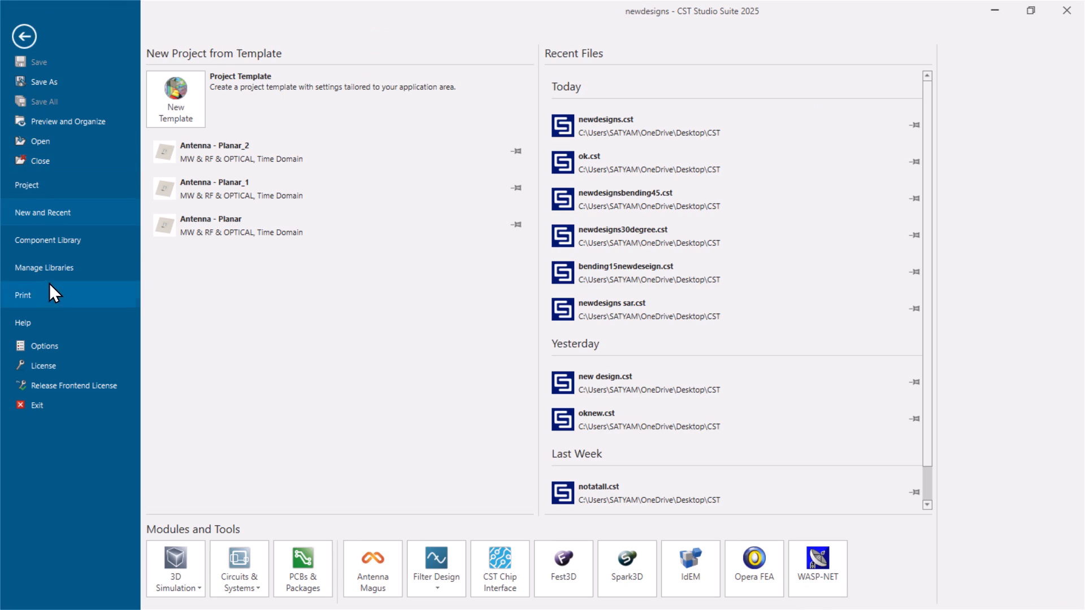
{"action": "left_click", "coordinate": [53, 289]}
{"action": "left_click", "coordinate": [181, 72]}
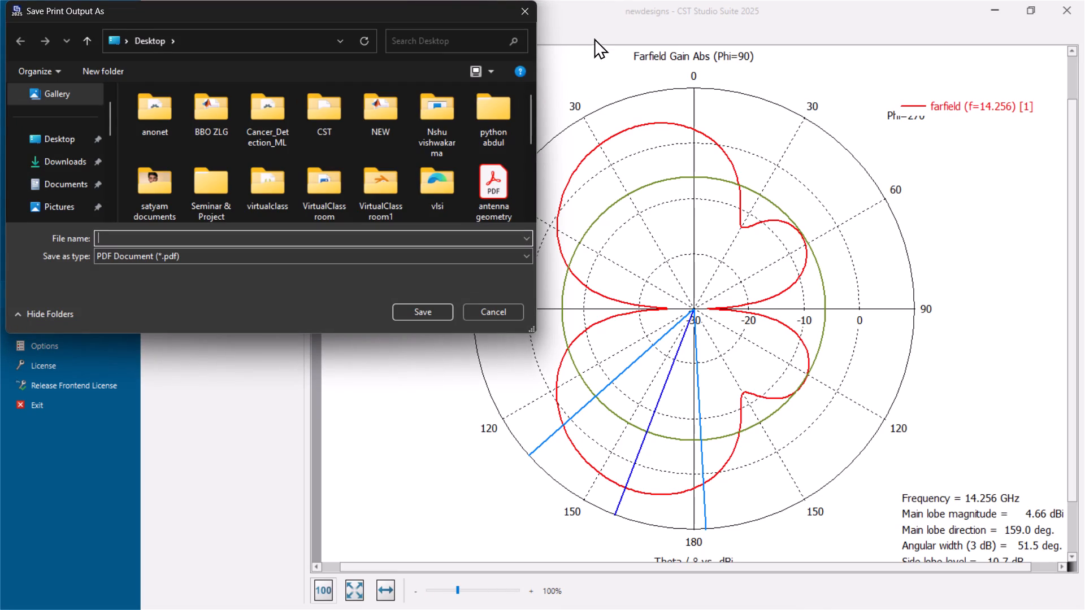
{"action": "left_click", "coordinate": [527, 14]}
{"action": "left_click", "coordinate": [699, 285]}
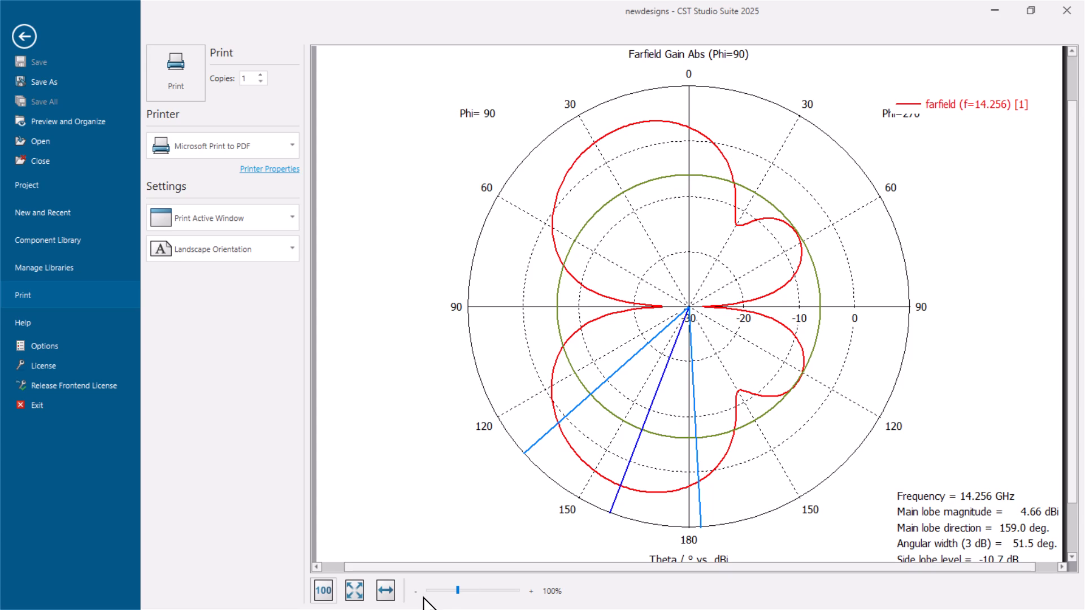
Print the f=14.256 farfield plot to a PDF on the Desktop named radiation_1d_2.
{"action": "left_click", "coordinate": [414, 592]}
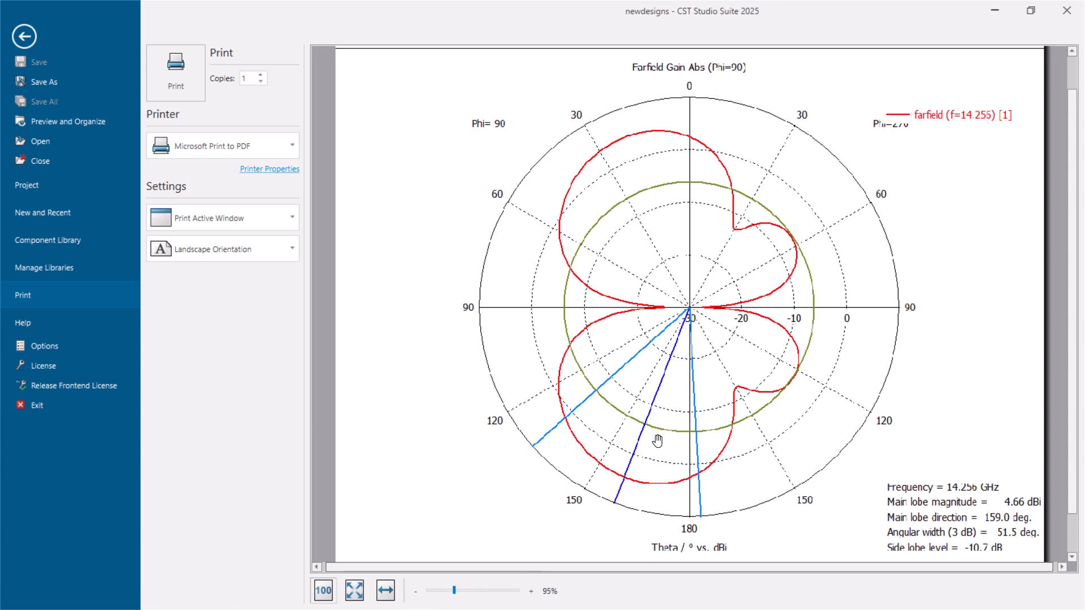
{"action": "left_click_drag", "start_coordinate": [658, 441], "coordinate": [628, 433]}
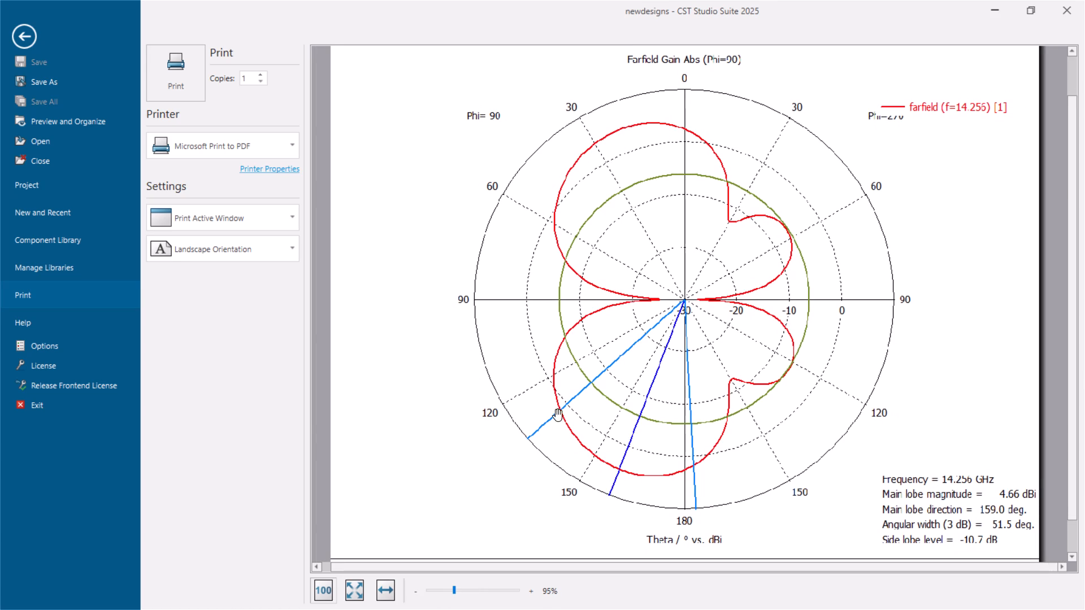
{"action": "left_click", "coordinate": [205, 74]}
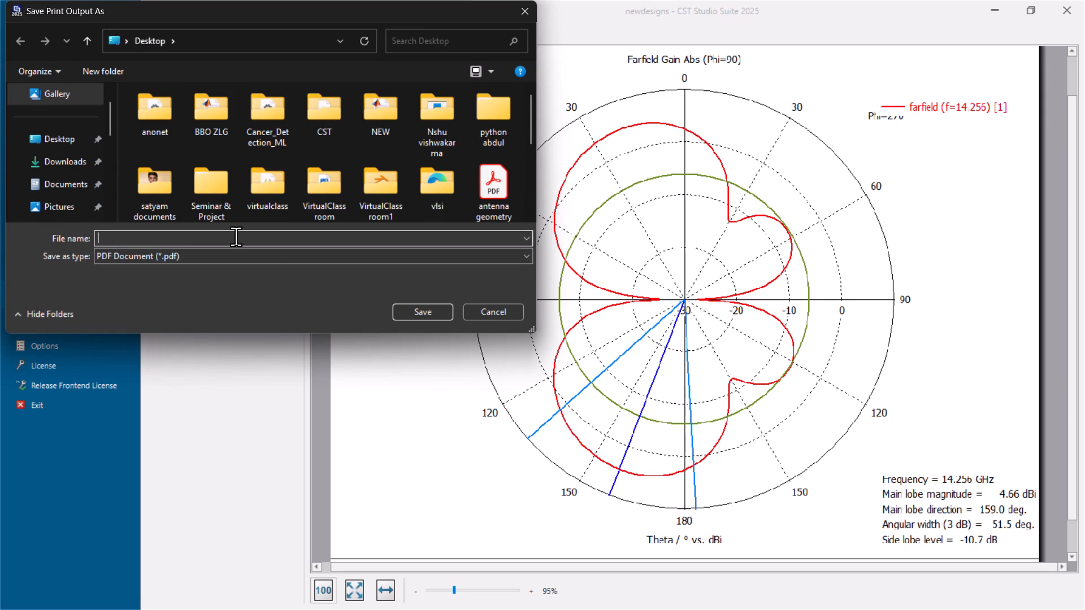
{"action": "key", "text": "s"}
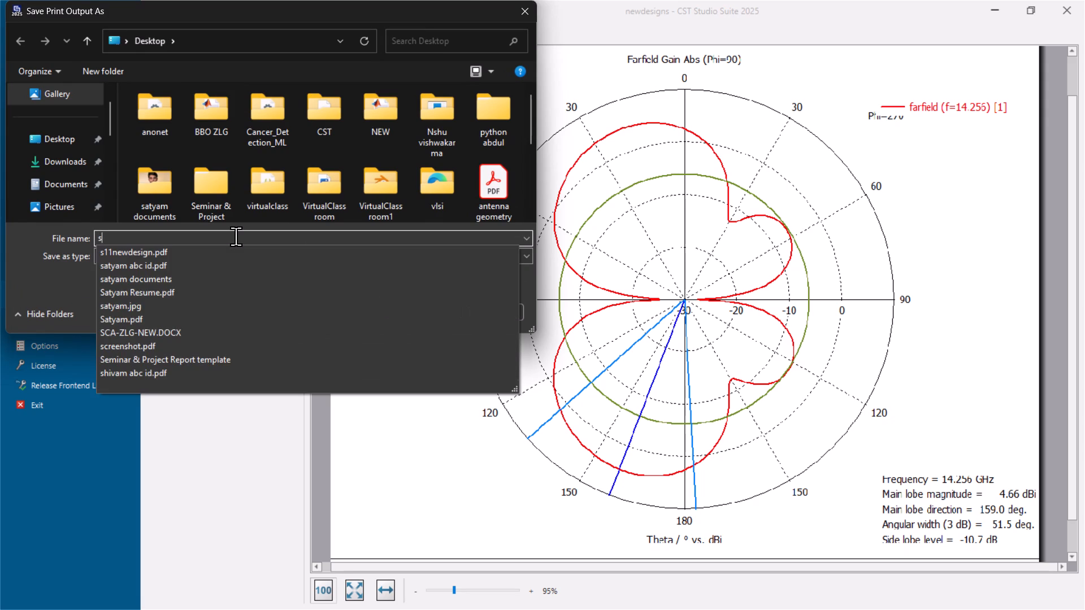
{"action": "key", "text": "BackSpace"}
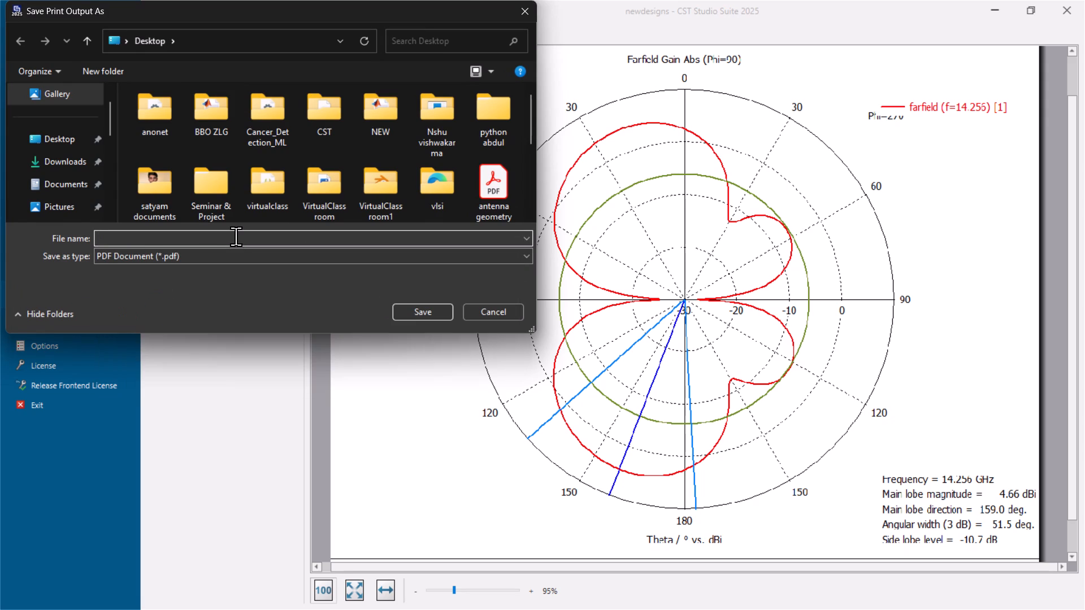
{"action": "type", "text": "new"}
{"action": "key", "text": "BackSpace"}
{"action": "key", "text": "BackSpace"}
{"action": "key", "text": "BackSpace"}
{"action": "key", "text": "BackSpace"}
{"action": "key", "text": "ctrl+v"}
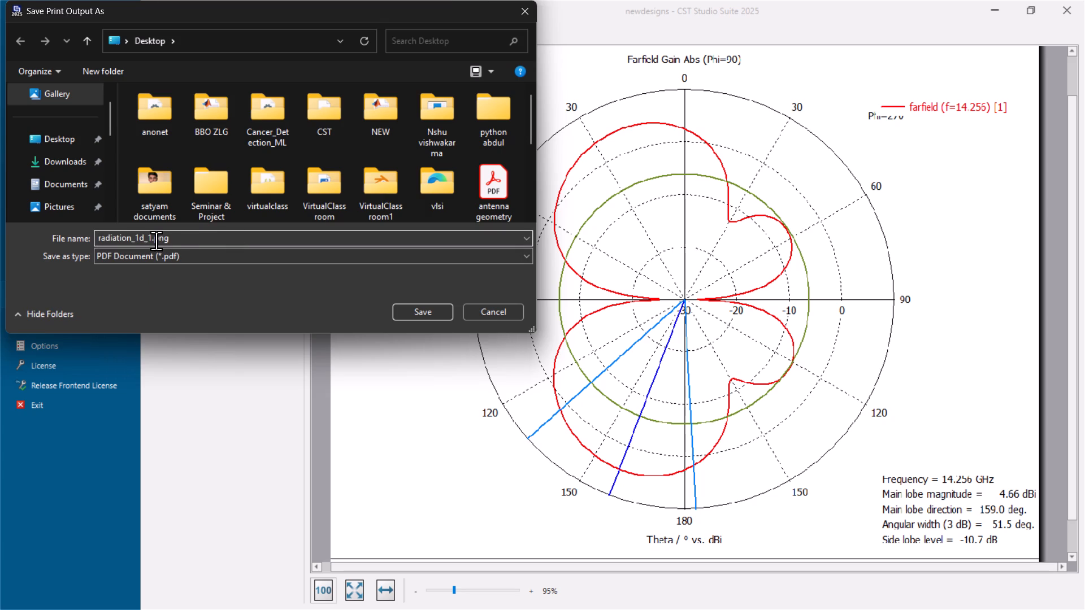
{"action": "left_click", "coordinate": [153, 238]}
{"action": "key", "text": "BackSpace"}
{"action": "key", "text": "2"}
{"action": "left_click", "coordinate": [170, 233]}
{"action": "key", "text": "BackSpace"}
{"action": "key", "text": "BackSpace"}
{"action": "key", "text": "BackSpace"}
{"action": "key", "text": "BackSpace"}
{"action": "key", "text": "Return"}
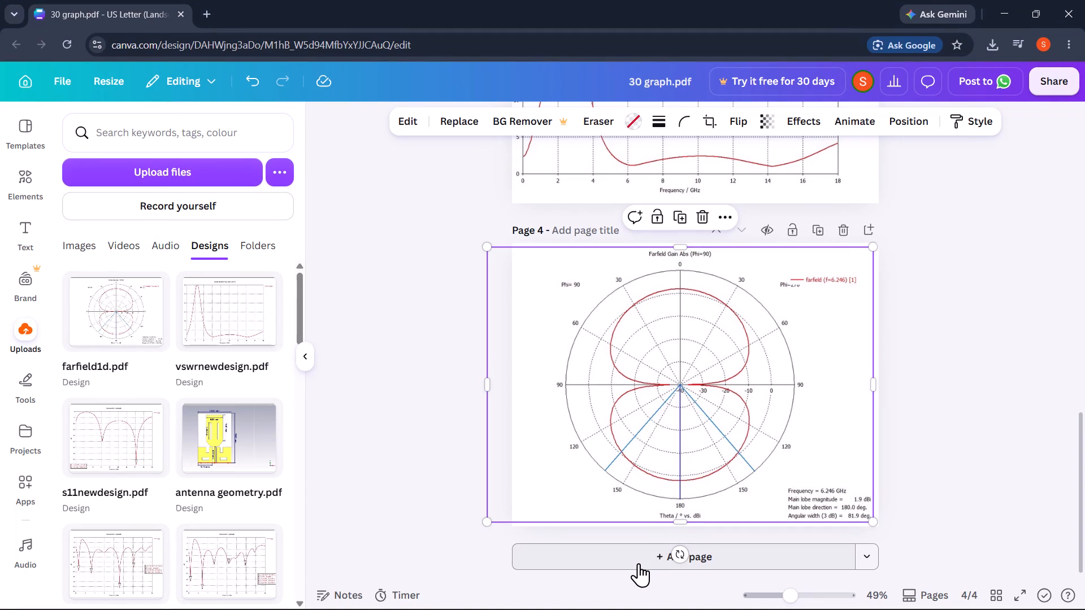
In the Canva design 30 graph.pdf in Chrome, add a blank page 5 after the f=6.246 farfield page.
{"action": "left_click", "coordinate": [639, 563]}
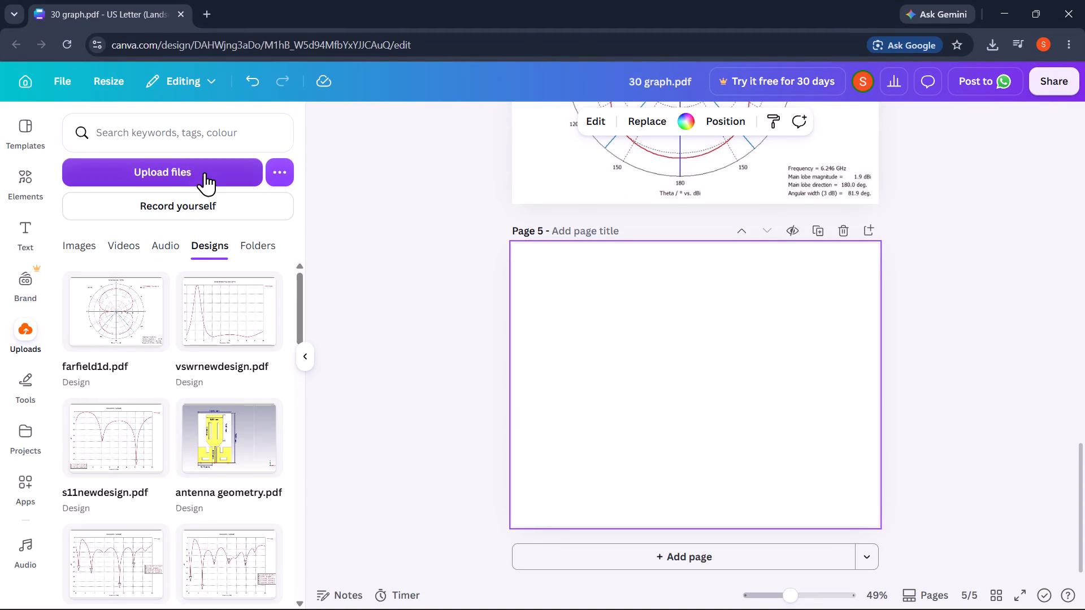
Upload the radiation_1d_2 PDF from the Desktop and place it on the blank page 5.
{"action": "left_click", "coordinate": [205, 172]}
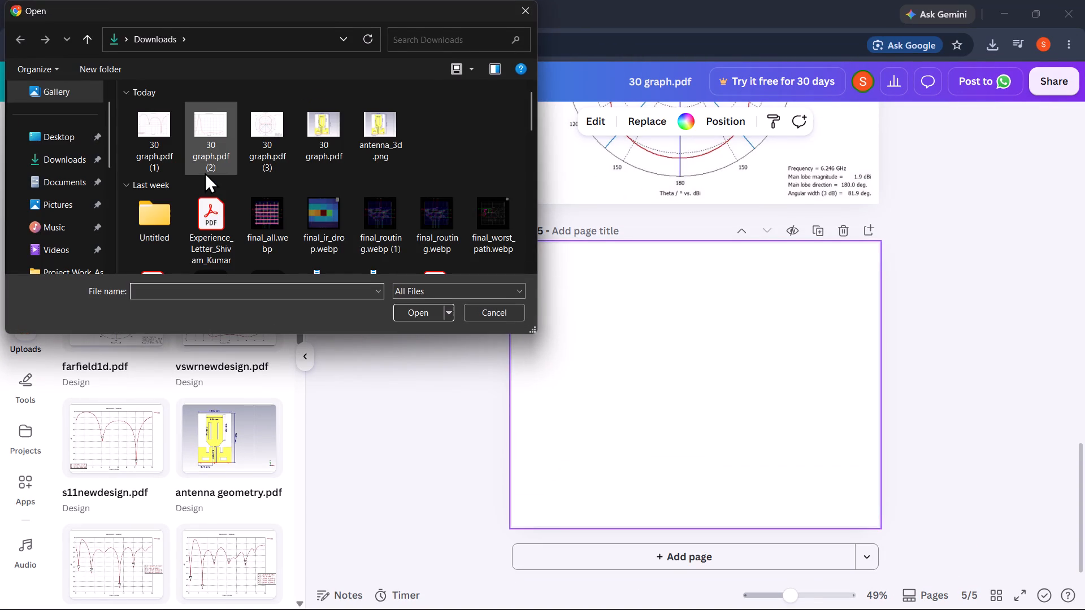
{"action": "left_click", "coordinate": [67, 130]}
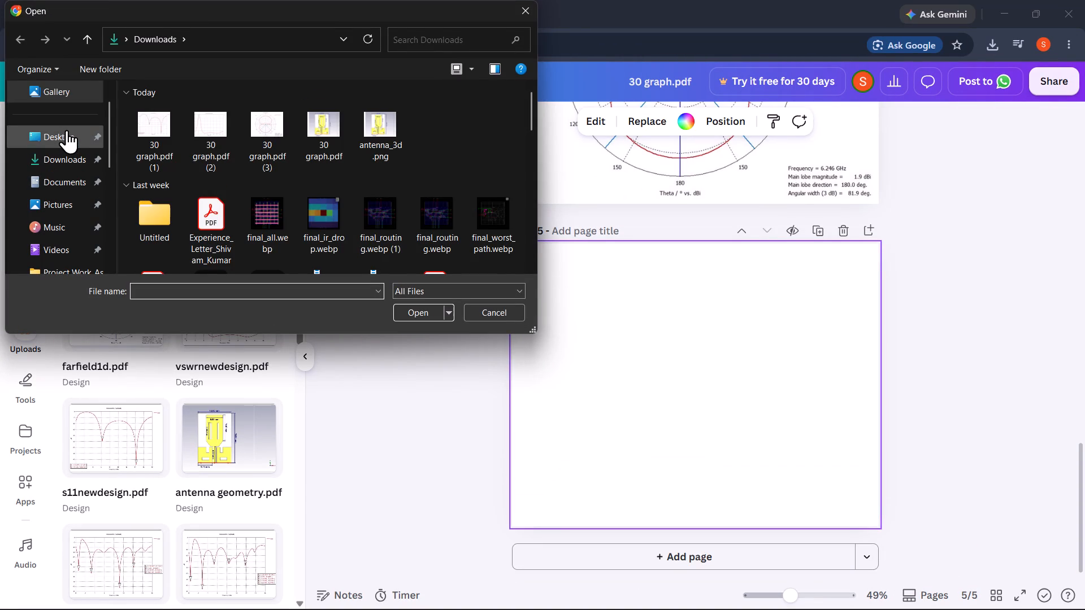
{"action": "scroll", "coordinate": [287, 195], "scroll_direction": "down", "scroll_amount": 1}
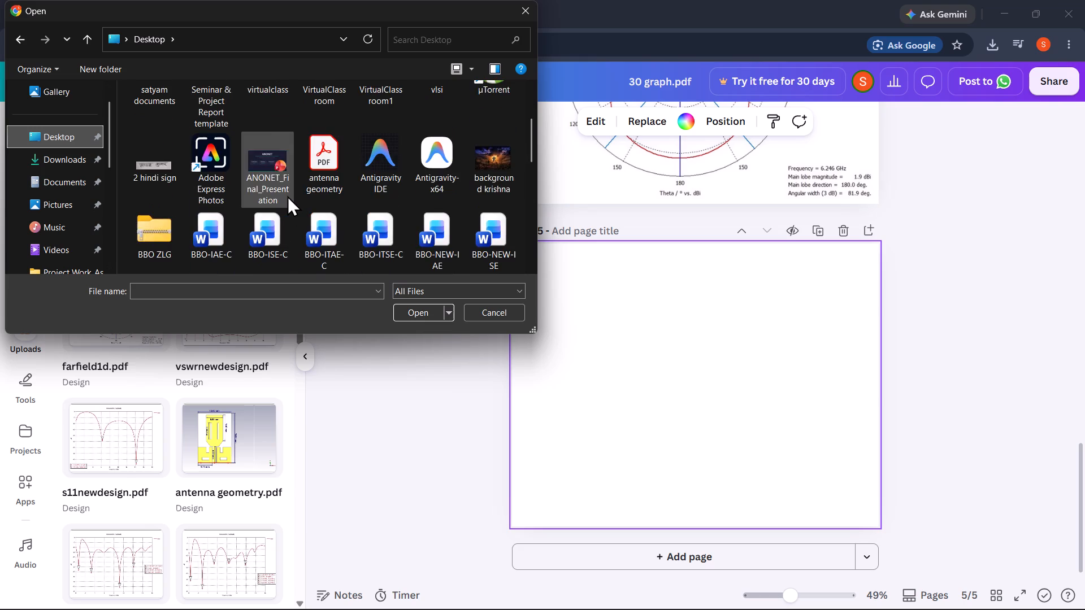
{"action": "scroll", "coordinate": [287, 195], "scroll_direction": "down", "scroll_amount": 2}
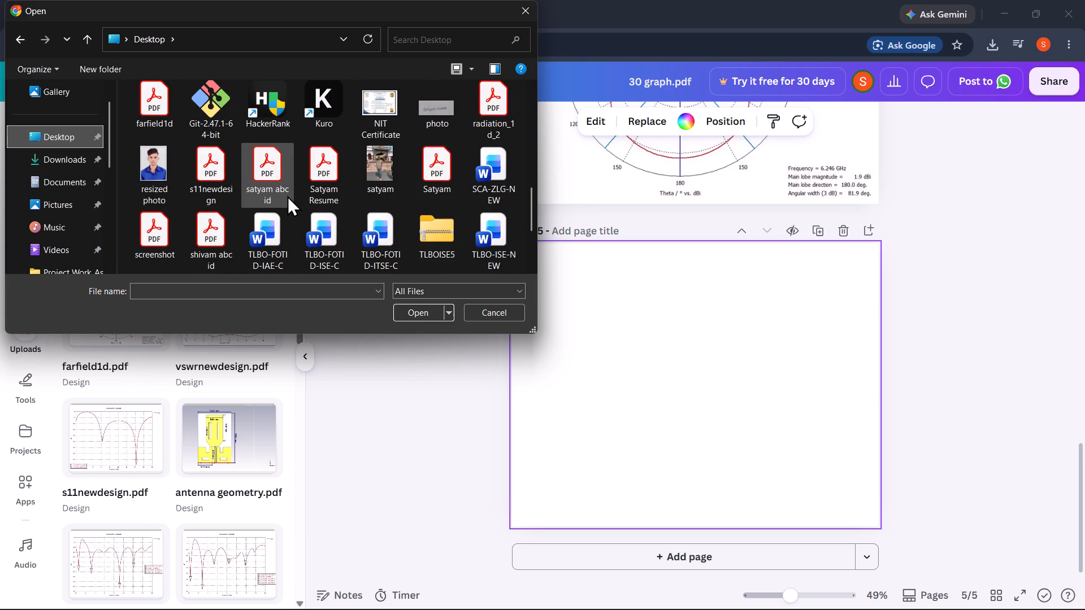
{"action": "scroll", "coordinate": [287, 195], "scroll_direction": "down", "scroll_amount": 1}
{"action": "double_click", "coordinate": [507, 104]}
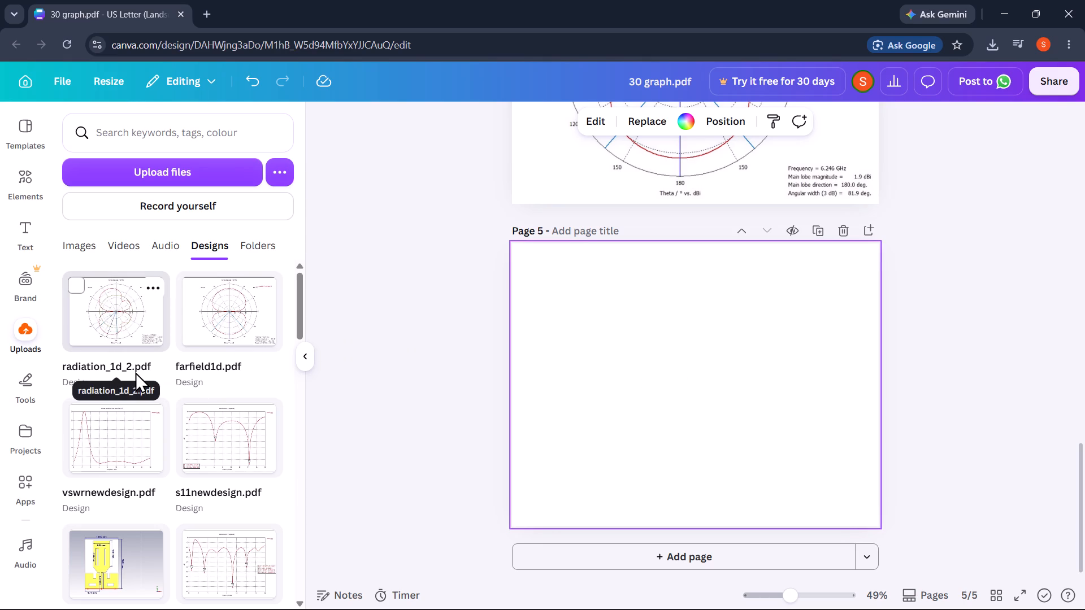
{"action": "left_click", "coordinate": [125, 324]}
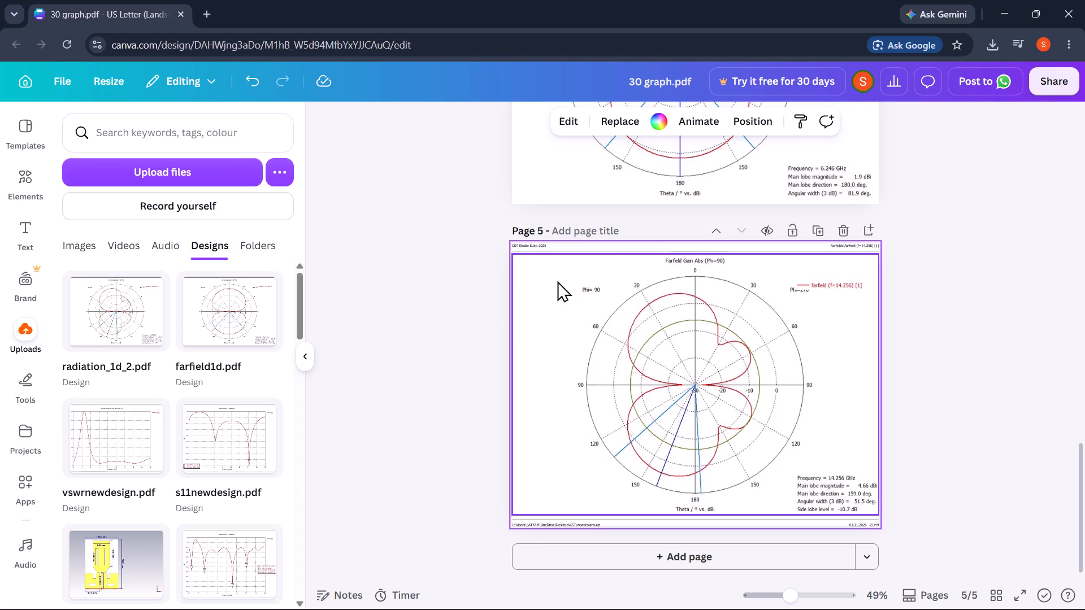
Move the header strip and the footer strip off page 5, leaving only the f=14.256 farfield plot.
{"action": "left_click_drag", "start_coordinate": [631, 249], "coordinate": [0, 363]}
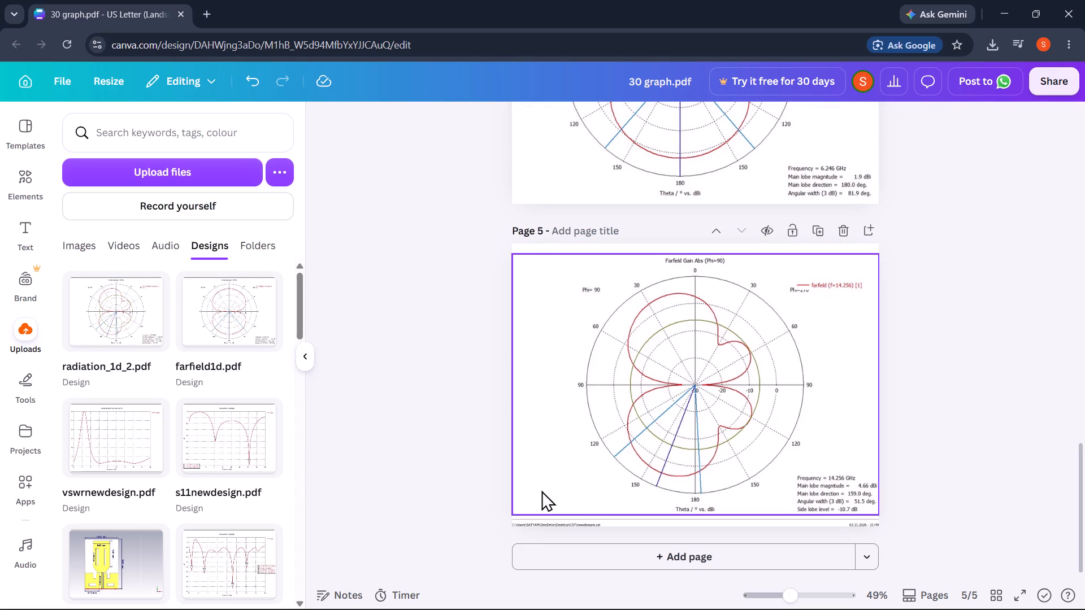
{"action": "left_click_drag", "start_coordinate": [540, 522], "coordinate": [0, 387]}
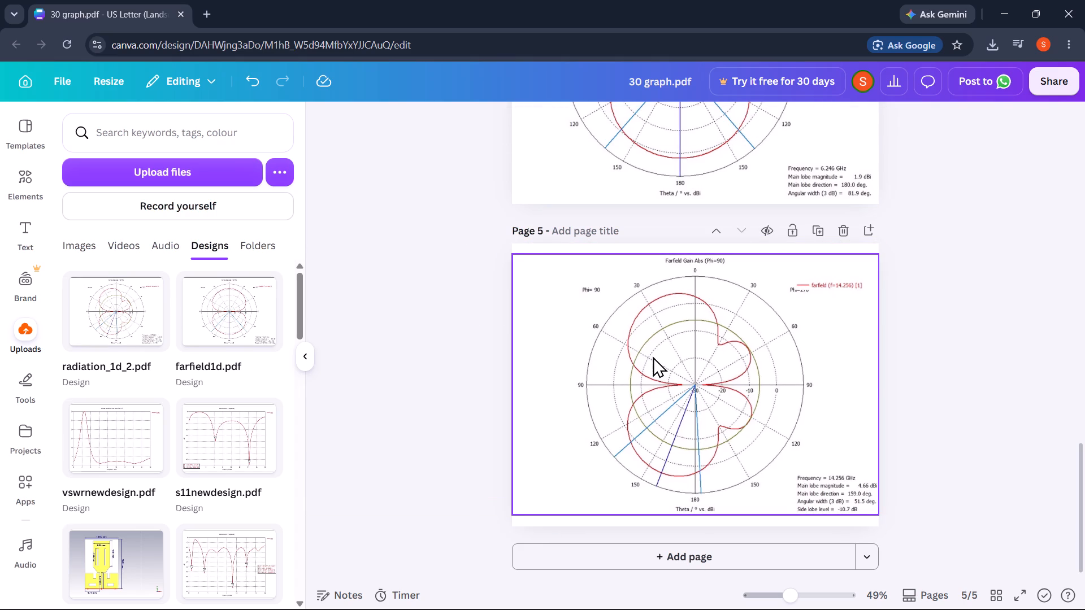
Reposition the f=14.256 farfield plot on page 5 and enlarge it to about 11.6 by 8.2 to fill the page.
{"action": "left_click_drag", "start_coordinate": [654, 356], "coordinate": [615, 349]}
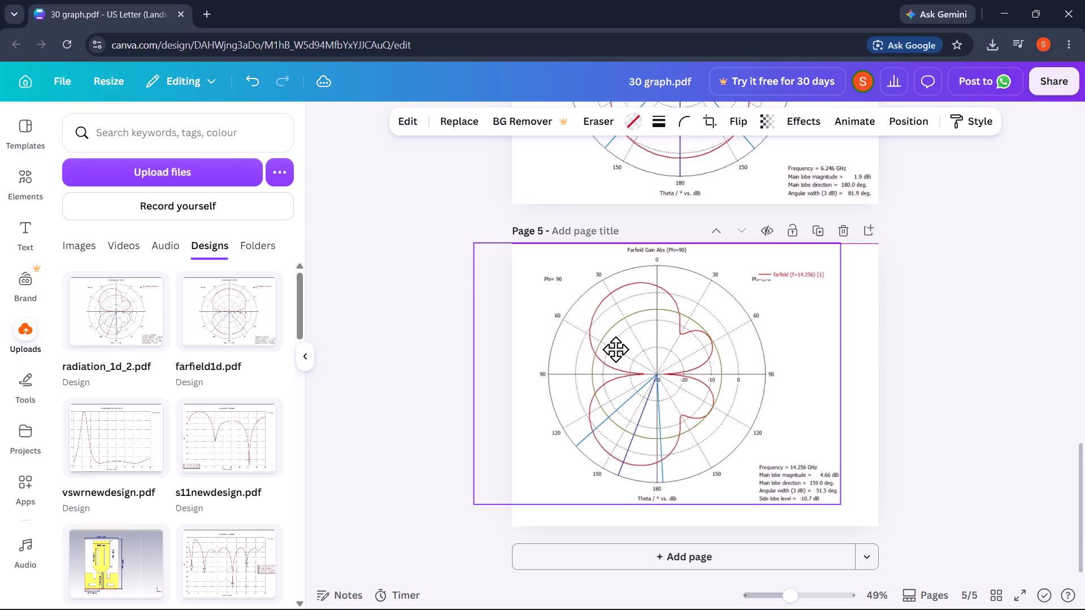
{"action": "left_click_drag", "start_coordinate": [615, 349], "coordinate": [626, 351]}
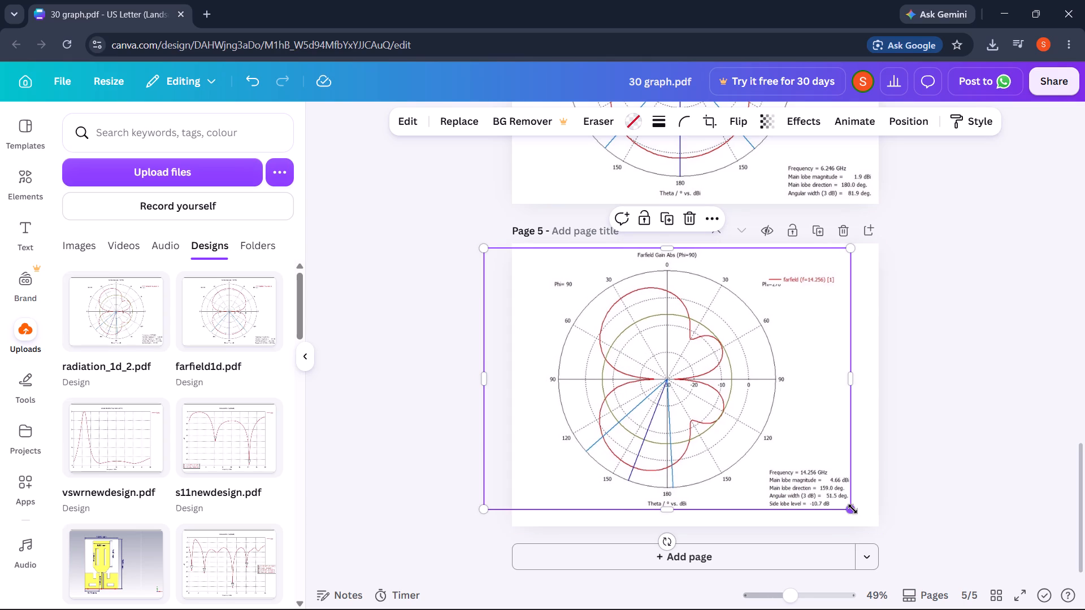
{"action": "left_click_drag", "start_coordinate": [853, 509], "coordinate": [876, 516]}
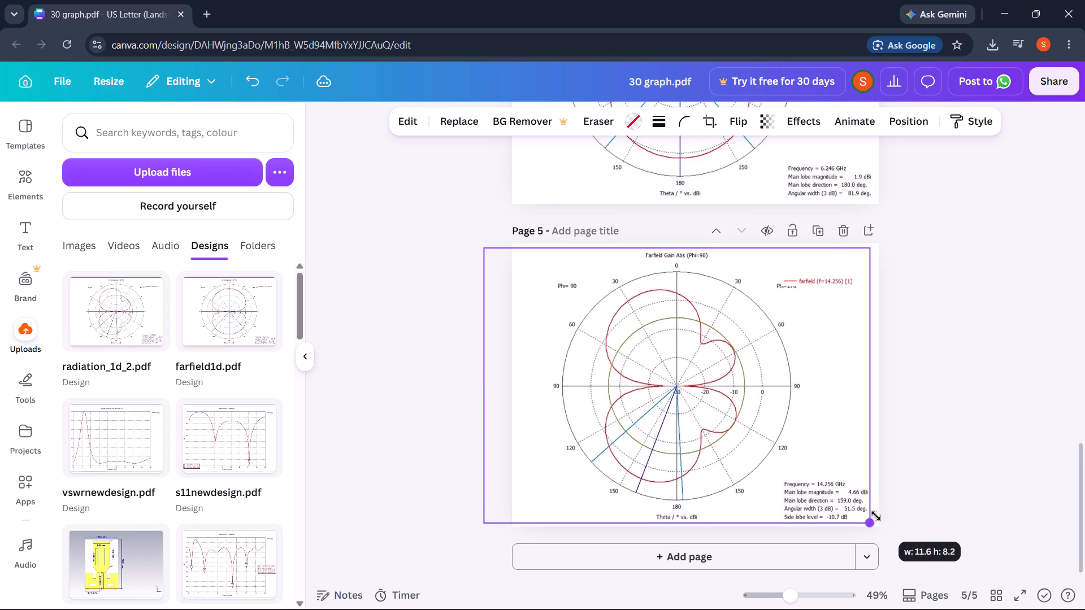
{"action": "left_click_drag", "start_coordinate": [876, 516], "coordinate": [876, 515]}
{"action": "left_click", "coordinate": [1013, 443]}
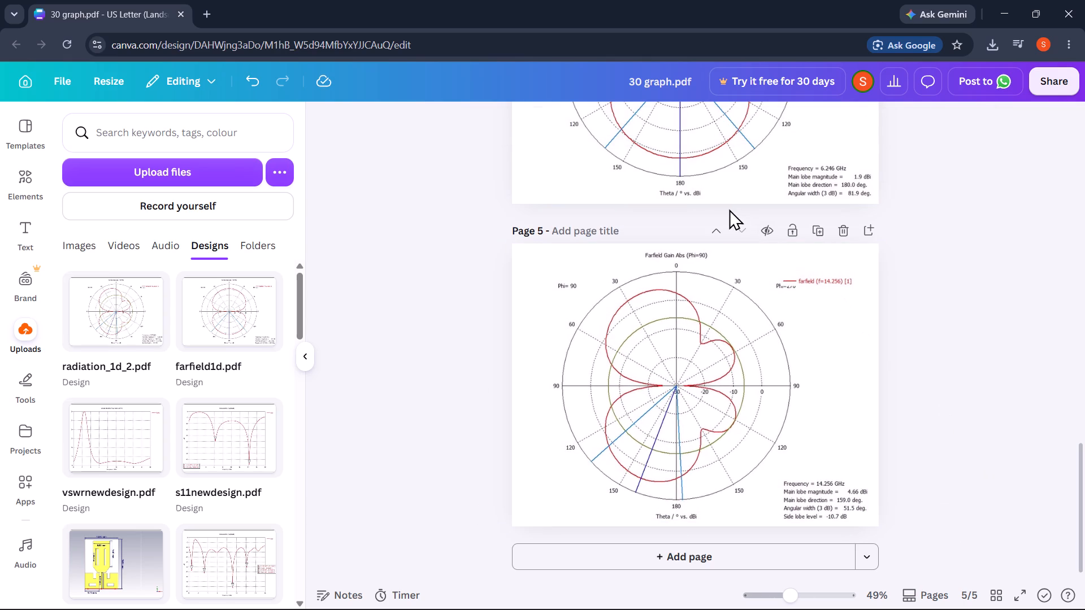
Download only page 5 of the design as a PNG.
{"action": "left_click", "coordinate": [1050, 83]}
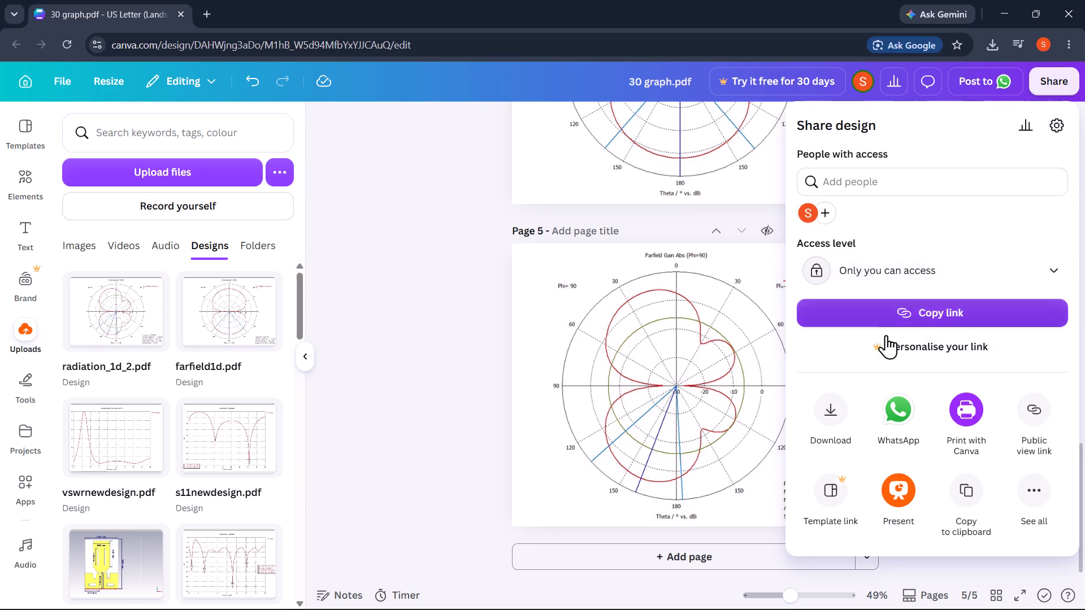
{"action": "left_click", "coordinate": [838, 410]}
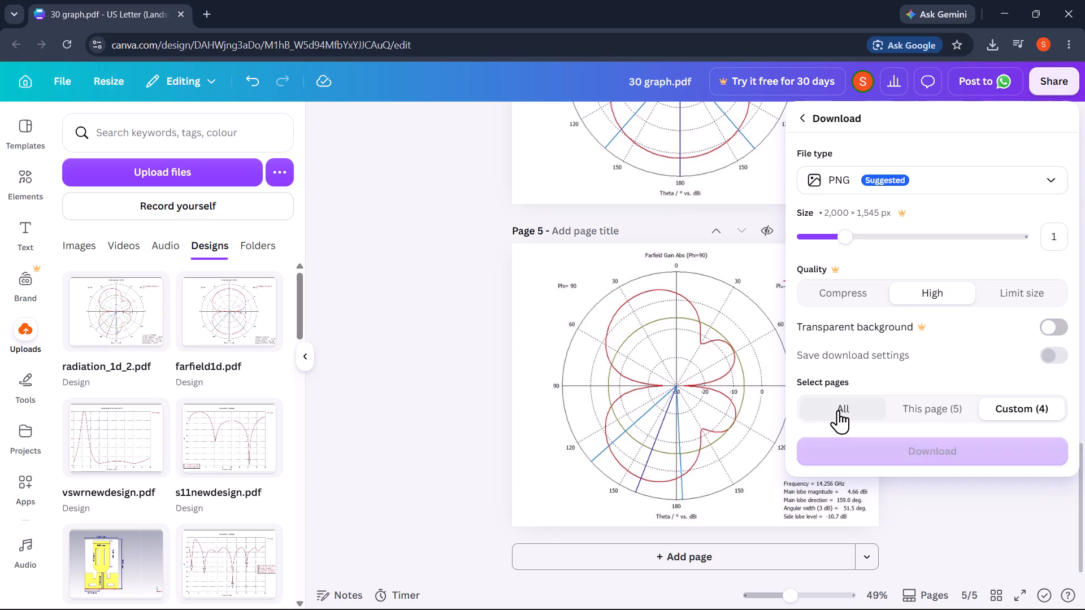
{"action": "left_click", "coordinate": [931, 413]}
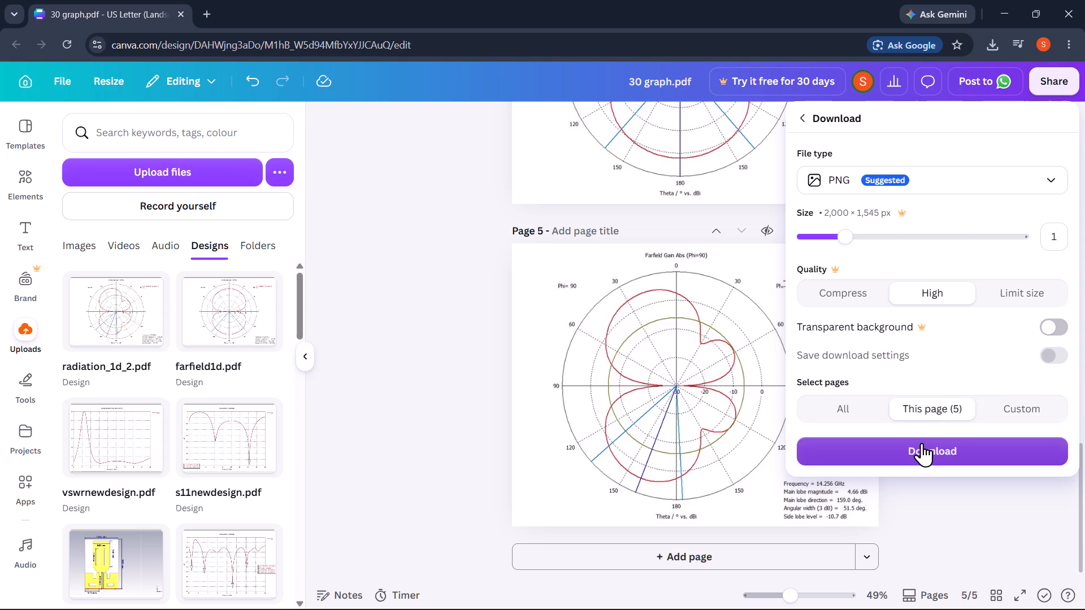
{"action": "left_click", "coordinate": [922, 443]}
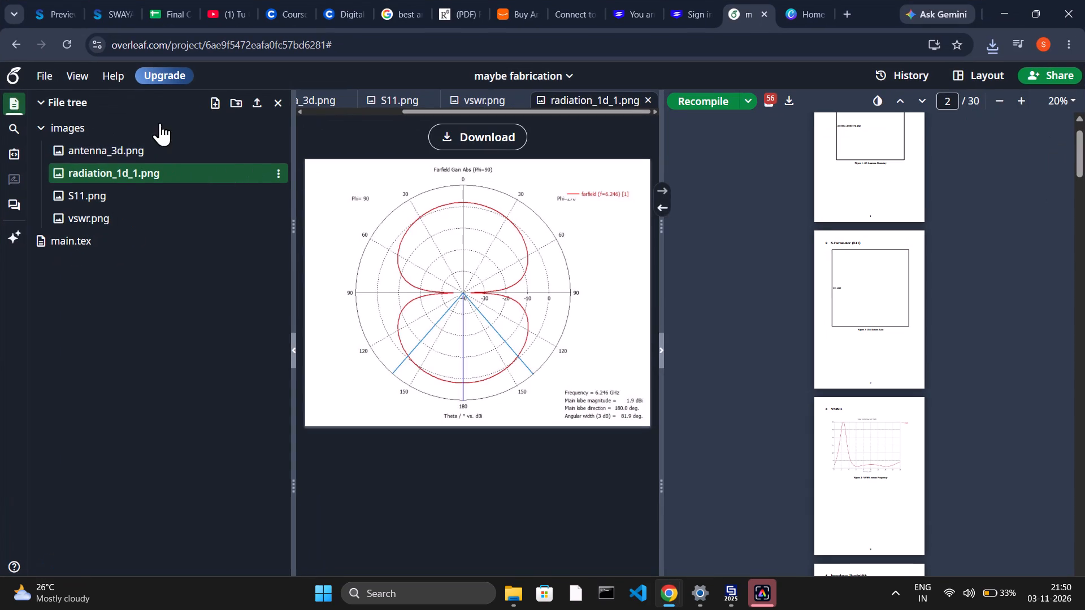
Upload the image 30 graph.pdf (4) from the Downloads folder into the Overleaf project's images folder.
{"action": "left_click", "coordinate": [223, 102]}
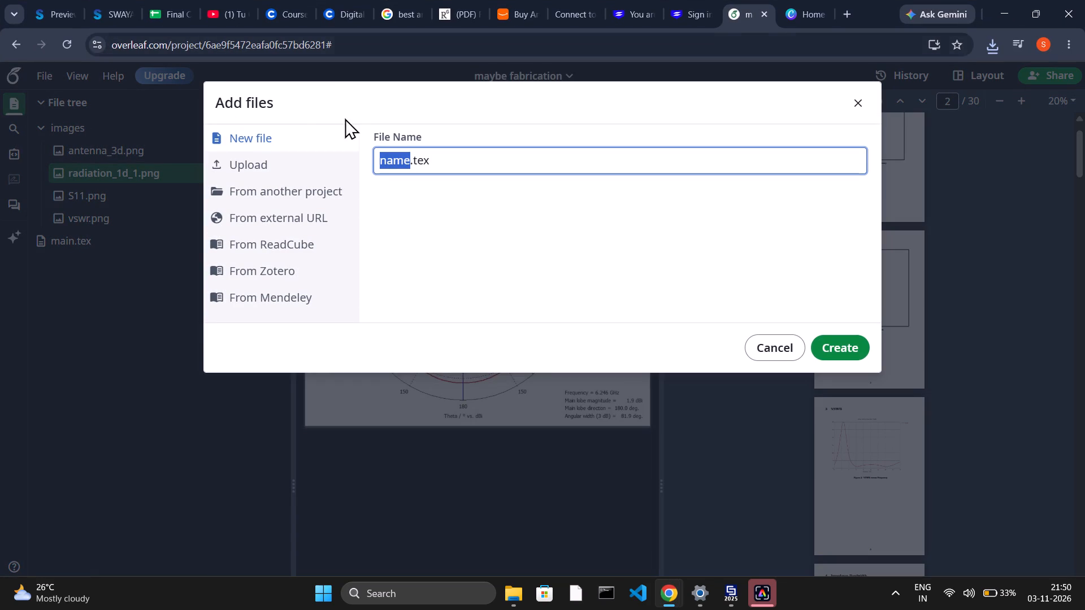
{"action": "left_click", "coordinate": [279, 168]}
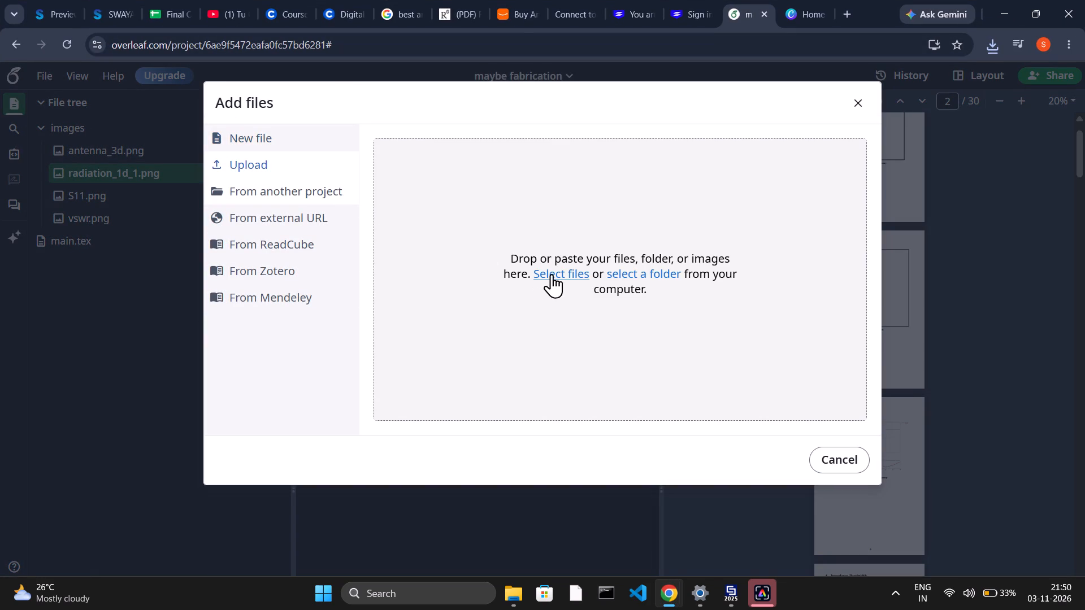
{"action": "left_click", "coordinate": [552, 274]}
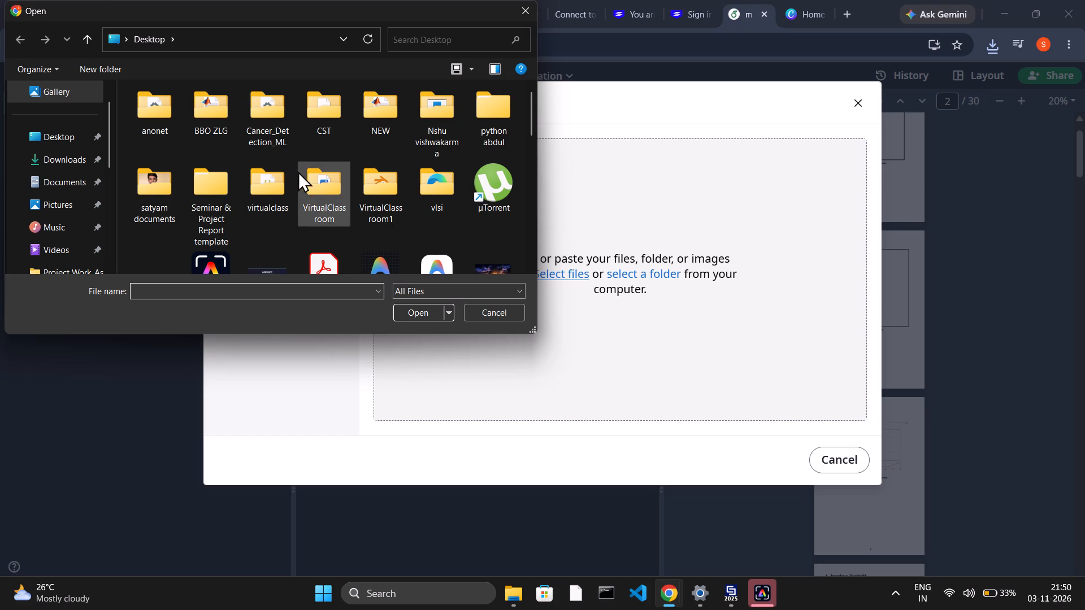
{"action": "left_click", "coordinate": [34, 159]}
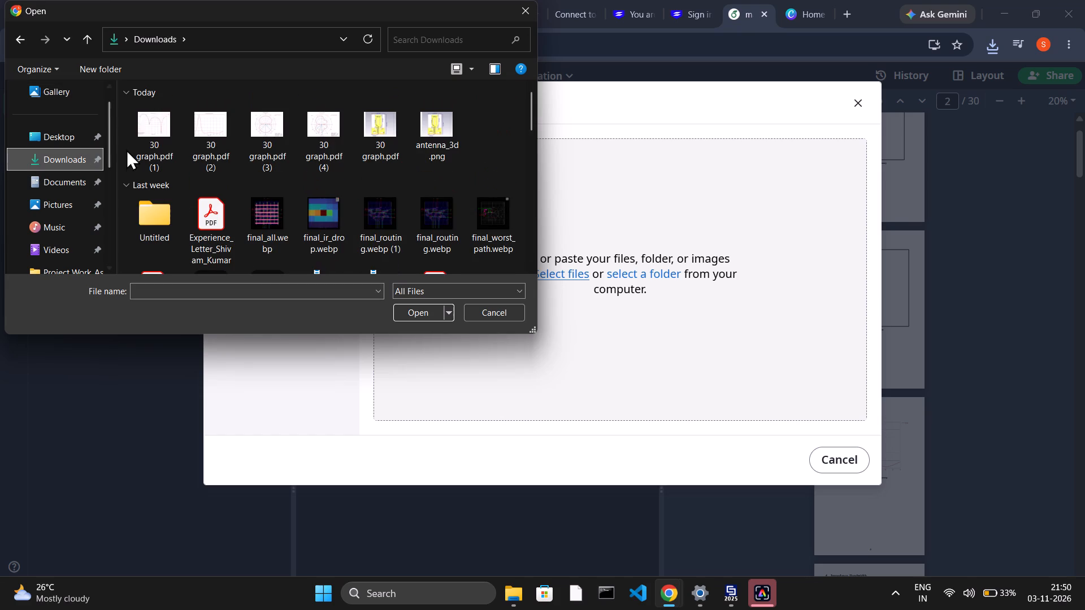
{"action": "left_click", "coordinate": [324, 142]}
{"action": "double_click", "coordinate": [324, 142]}
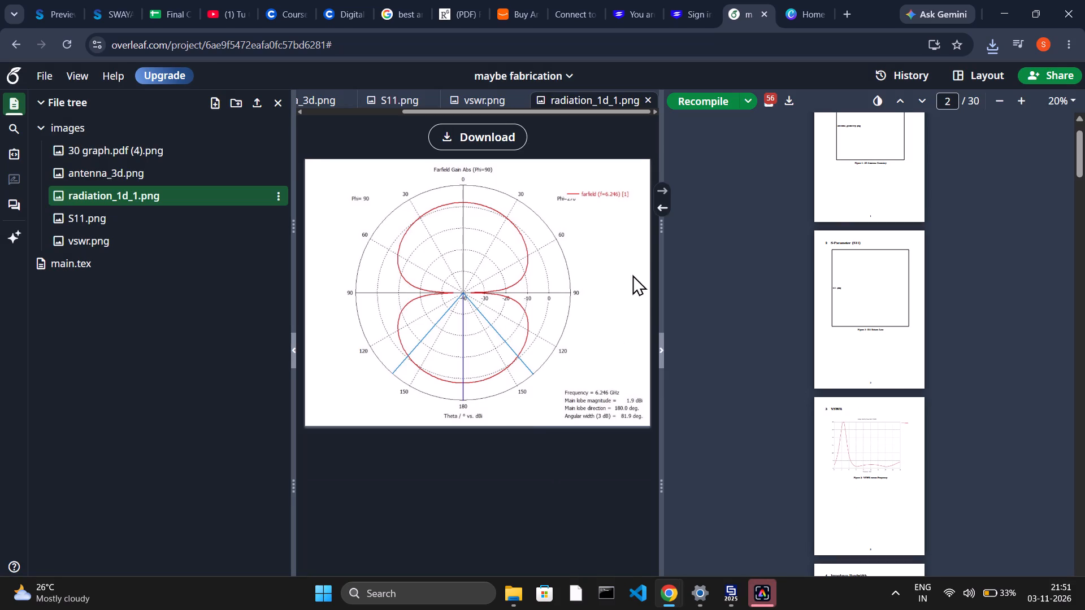
Rename the uploaded 30 graph.pdf (4).png as radiation_1d_2.png, reusing the name of radiation_1d_1.png.
{"action": "left_click", "coordinate": [280, 194]}
{"action": "left_click", "coordinate": [338, 222]}
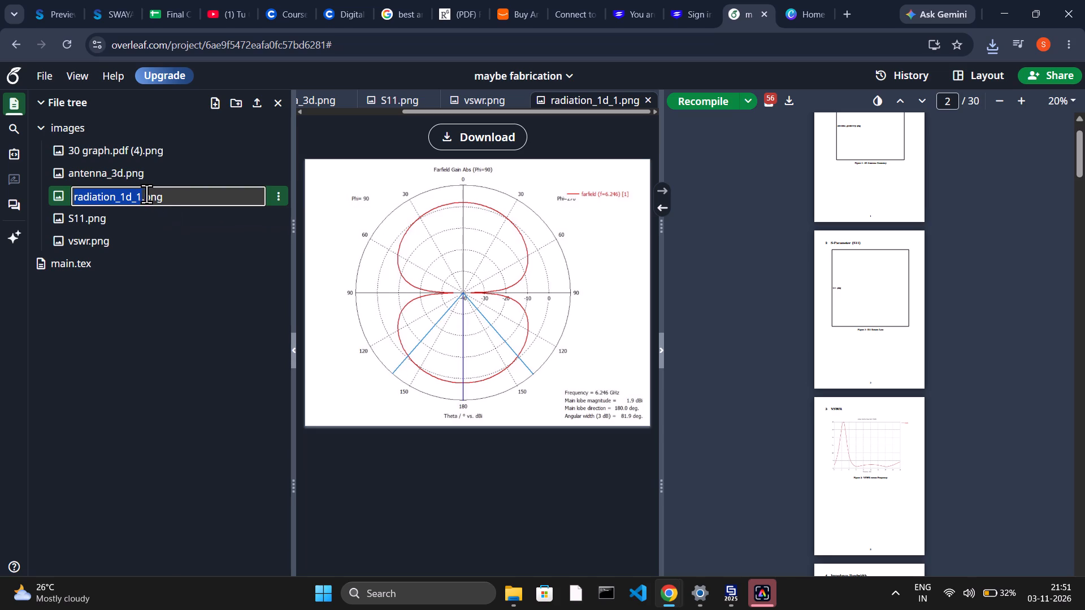
{"action": "left_click", "coordinate": [167, 154]}
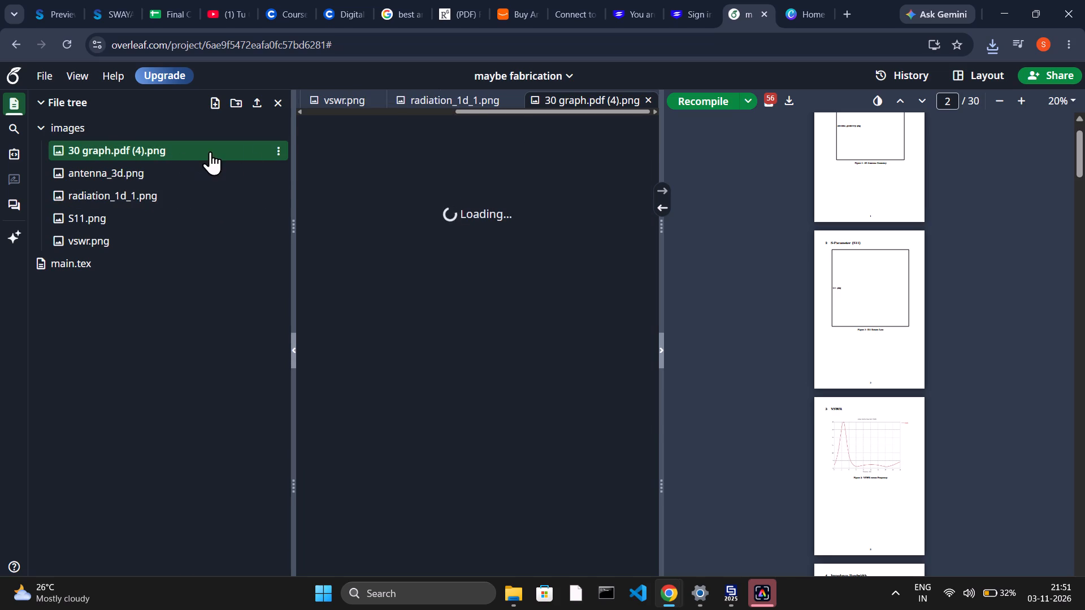
{"action": "left_click", "coordinate": [282, 146]}
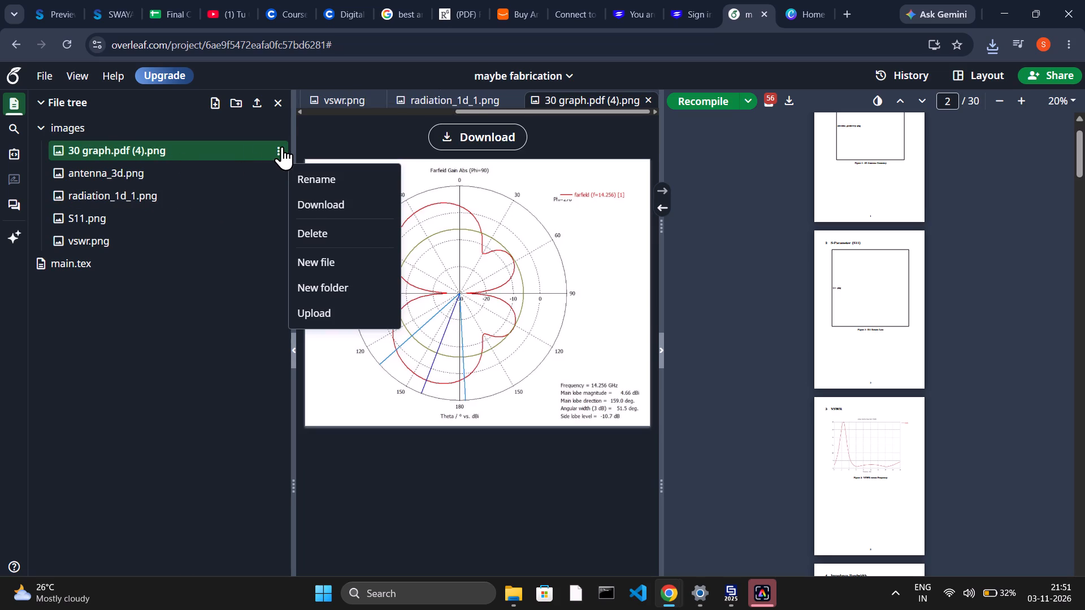
{"action": "left_click", "coordinate": [318, 186]}
{"action": "left_click", "coordinate": [182, 149]}
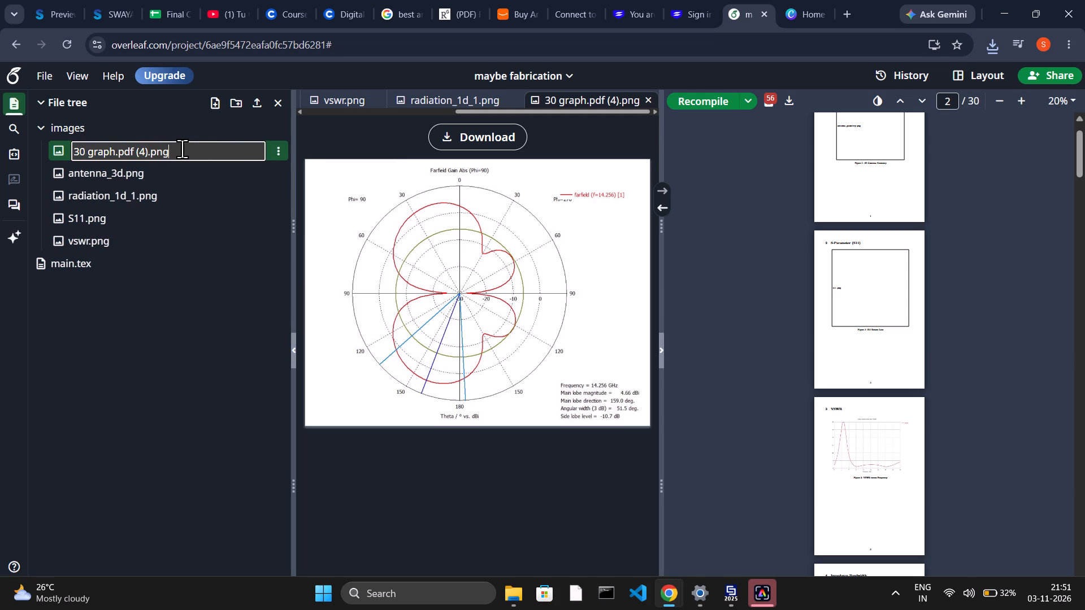
{"action": "key", "text": "ctrl+a"}
{"action": "key", "text": "ctrl+v"}
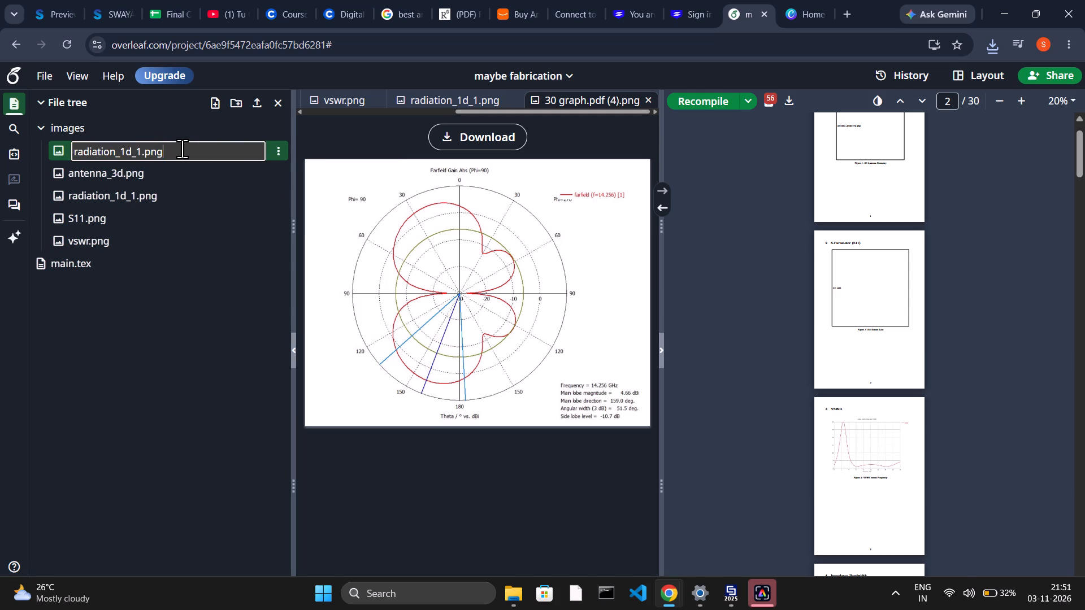
{"action": "left_click", "coordinate": [141, 150]}
{"action": "key", "text": "BackSpace"}
{"action": "key", "text": "2"}
{"action": "key", "text": "Return"}
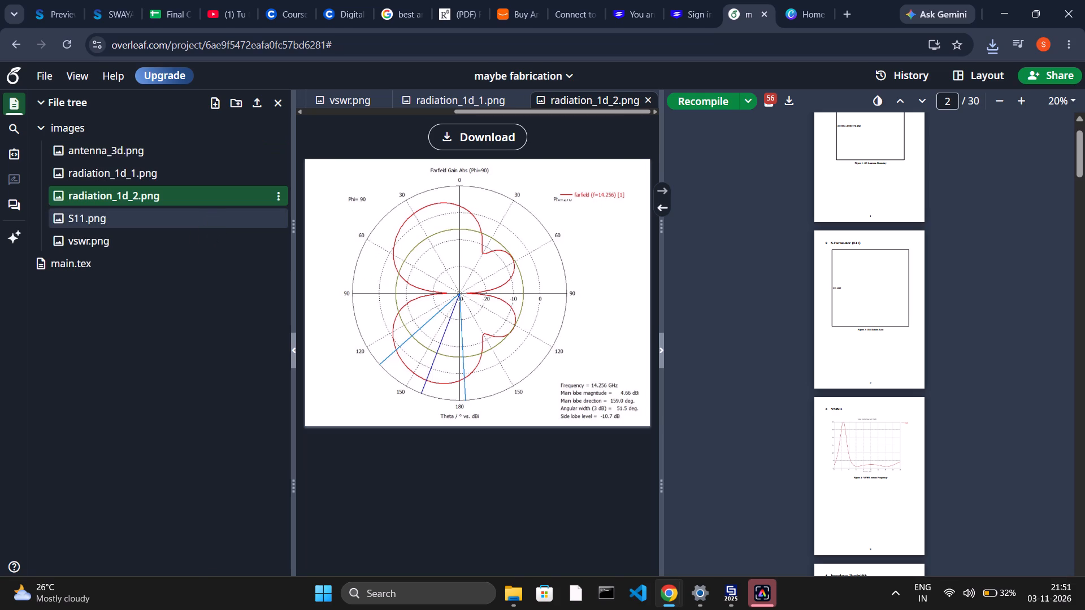
{"action": "left_click", "coordinate": [505, 312]}
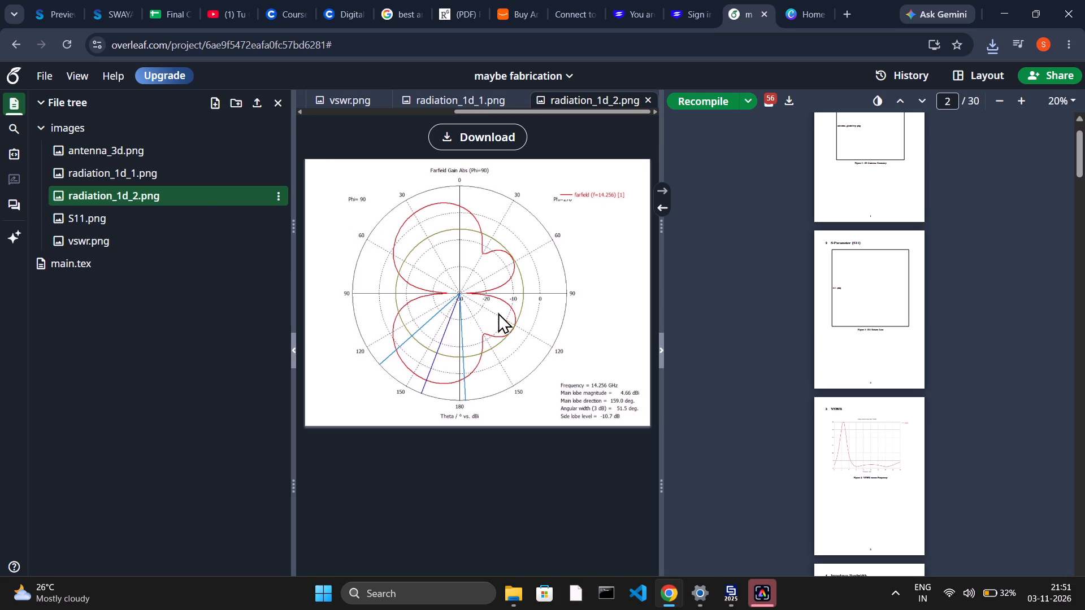
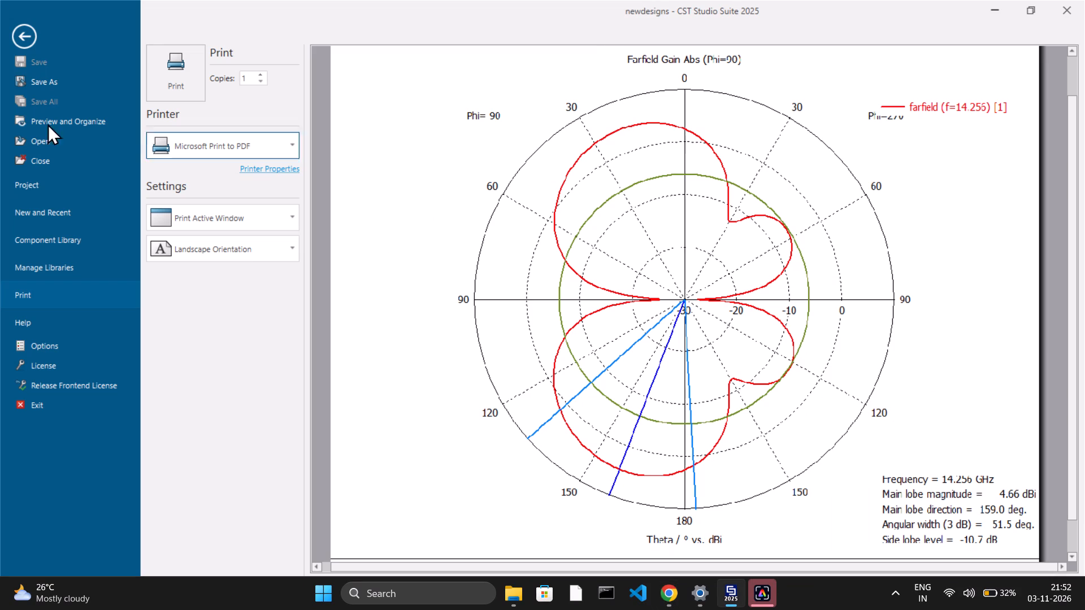
Leave the print preview and display the 14.256 GHz farfield as a 3D plot.
{"action": "left_click", "coordinate": [26, 48]}
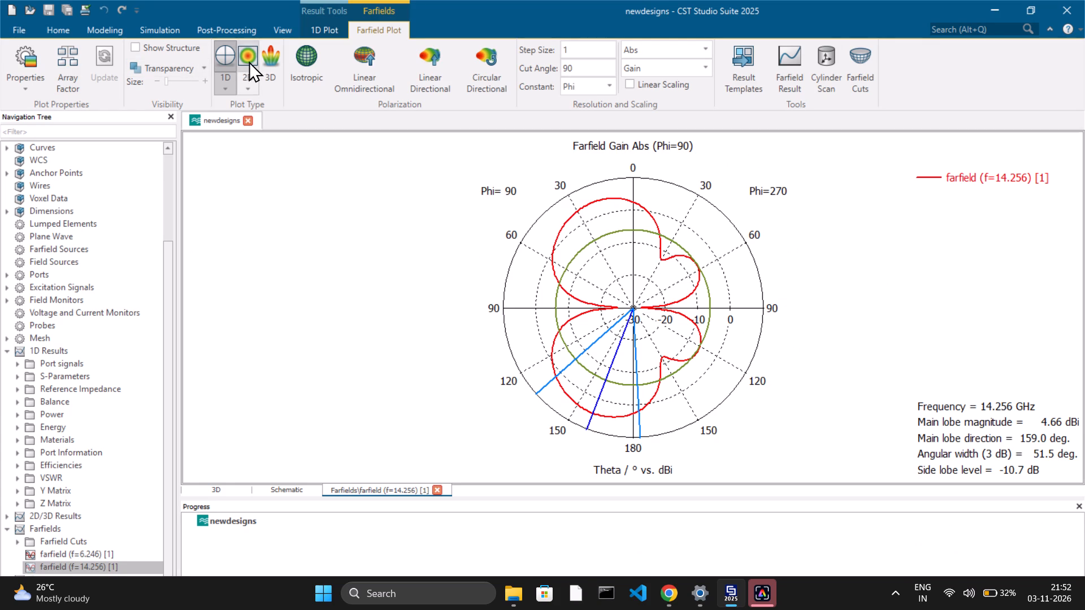
{"action": "left_click", "coordinate": [275, 62]}
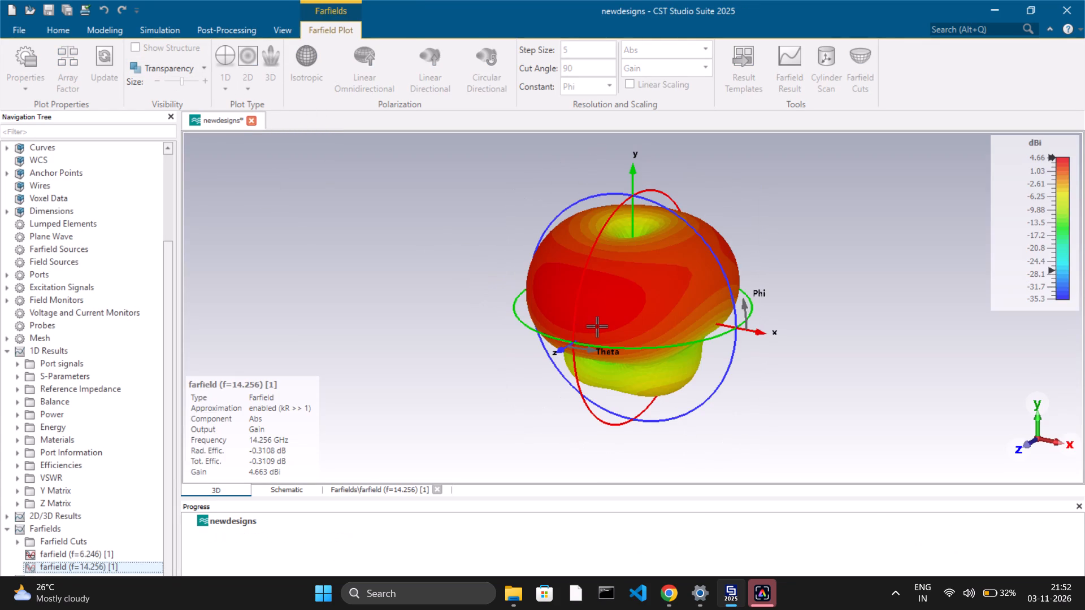
{"action": "scroll", "coordinate": [597, 326], "scroll_direction": "down", "scroll_amount": 1, "text": "ctrl"}
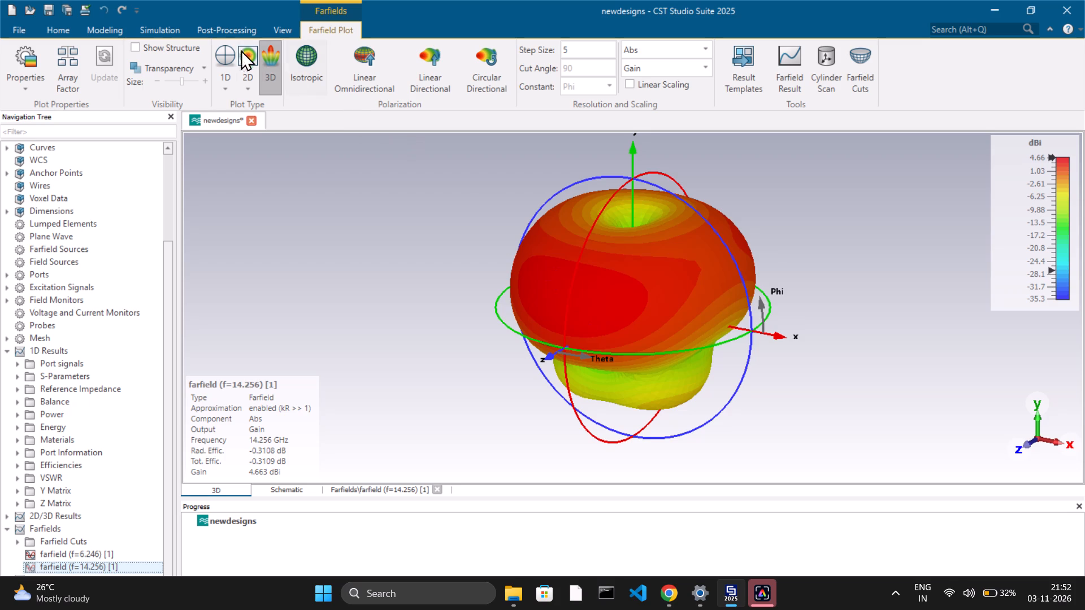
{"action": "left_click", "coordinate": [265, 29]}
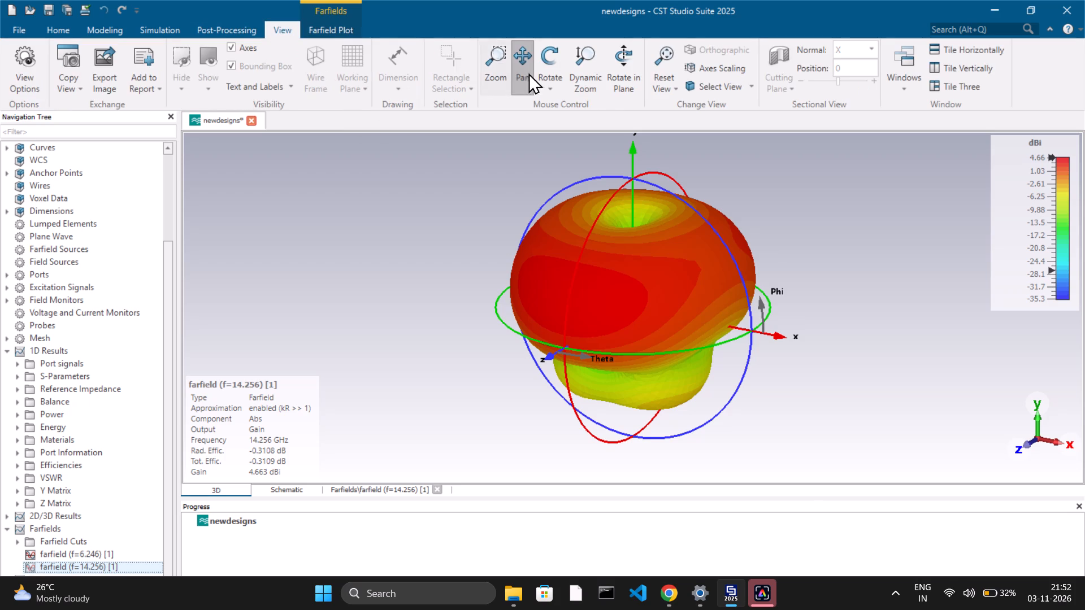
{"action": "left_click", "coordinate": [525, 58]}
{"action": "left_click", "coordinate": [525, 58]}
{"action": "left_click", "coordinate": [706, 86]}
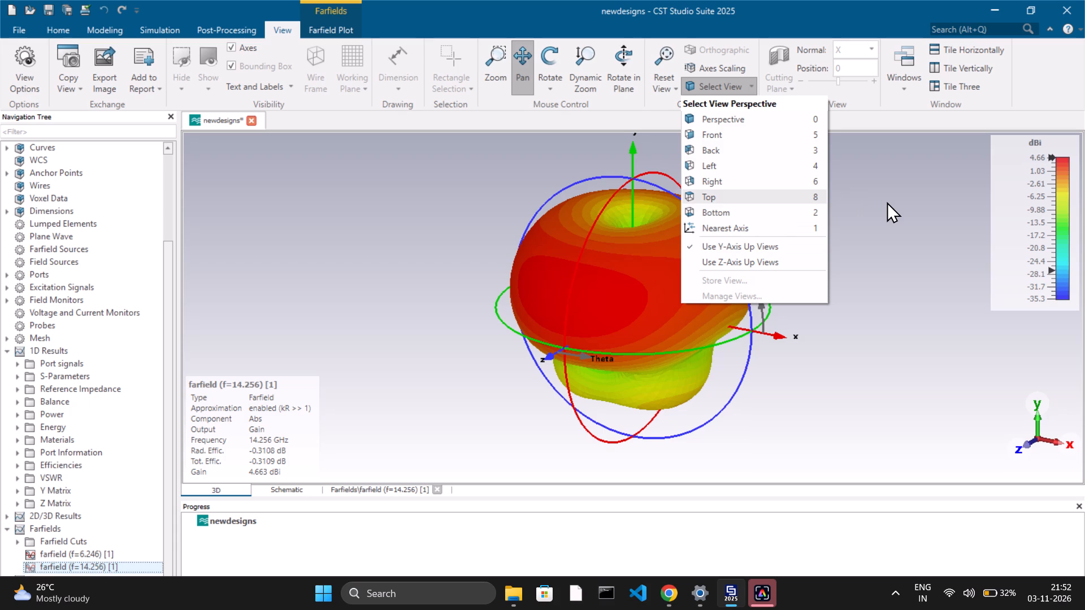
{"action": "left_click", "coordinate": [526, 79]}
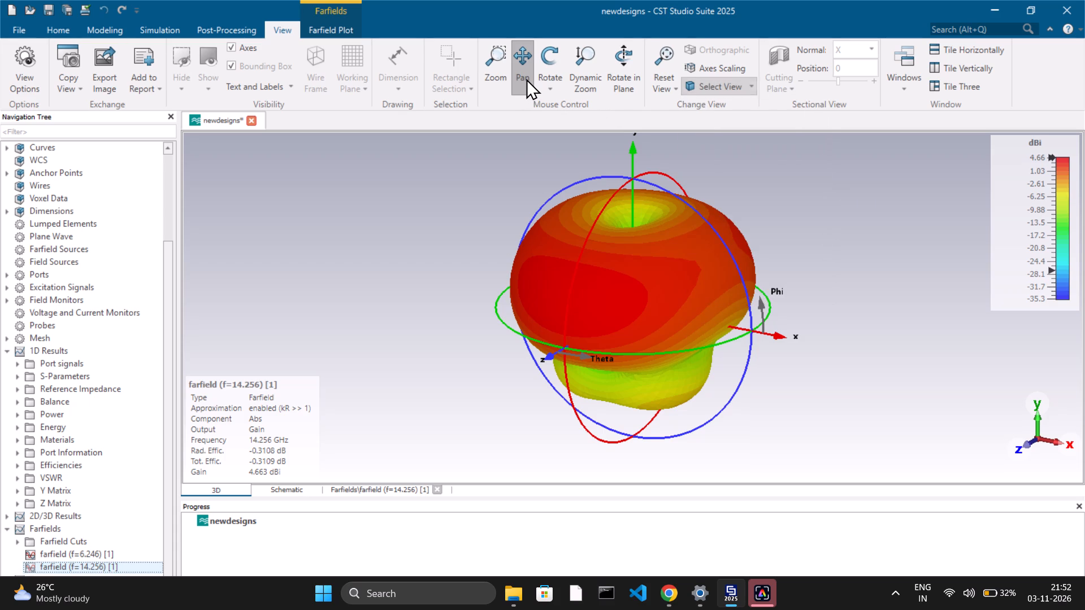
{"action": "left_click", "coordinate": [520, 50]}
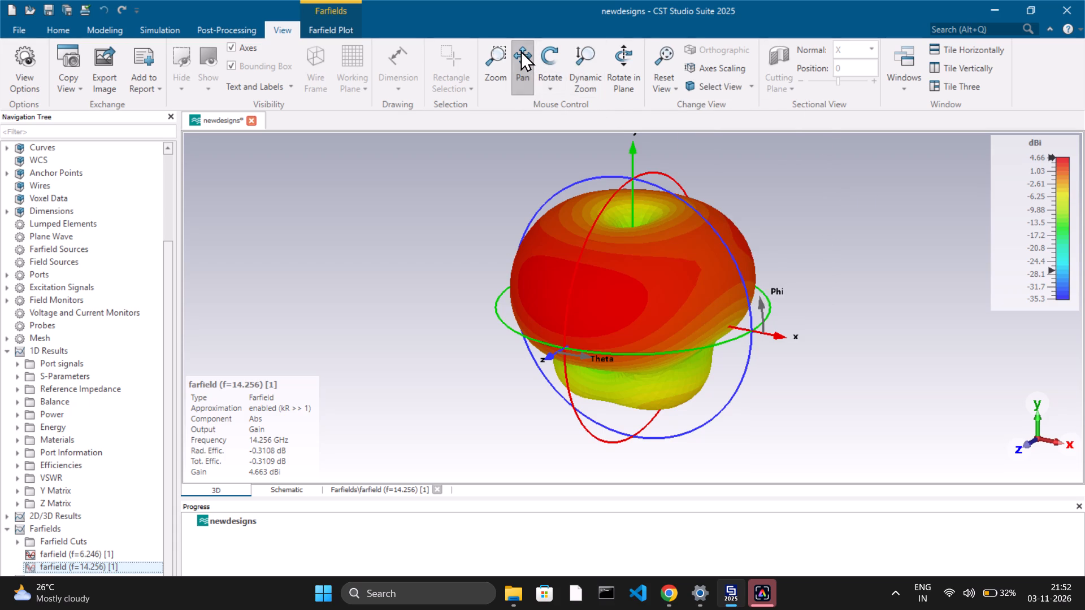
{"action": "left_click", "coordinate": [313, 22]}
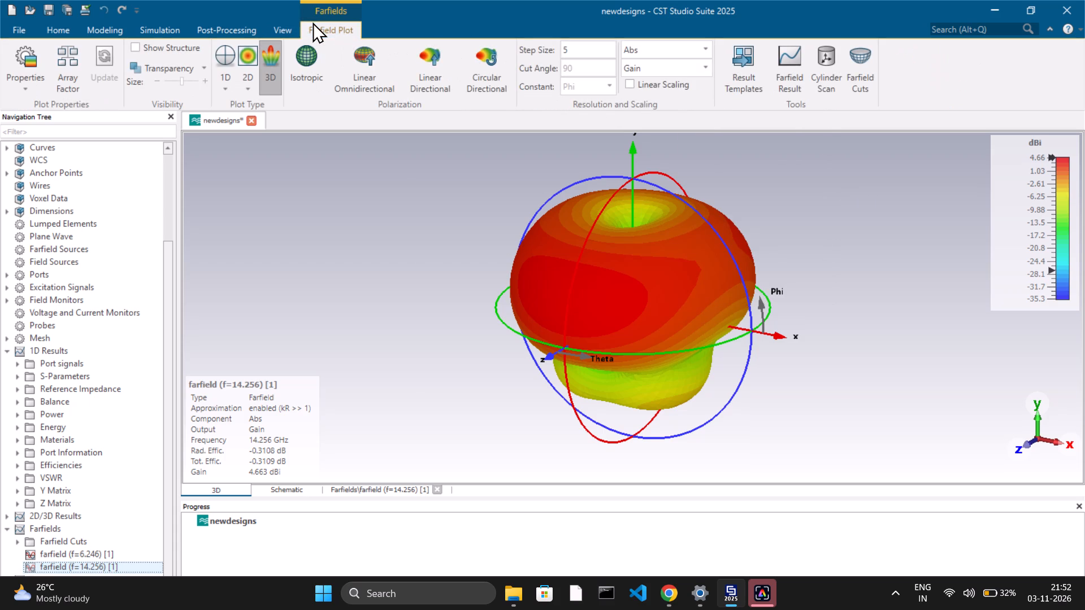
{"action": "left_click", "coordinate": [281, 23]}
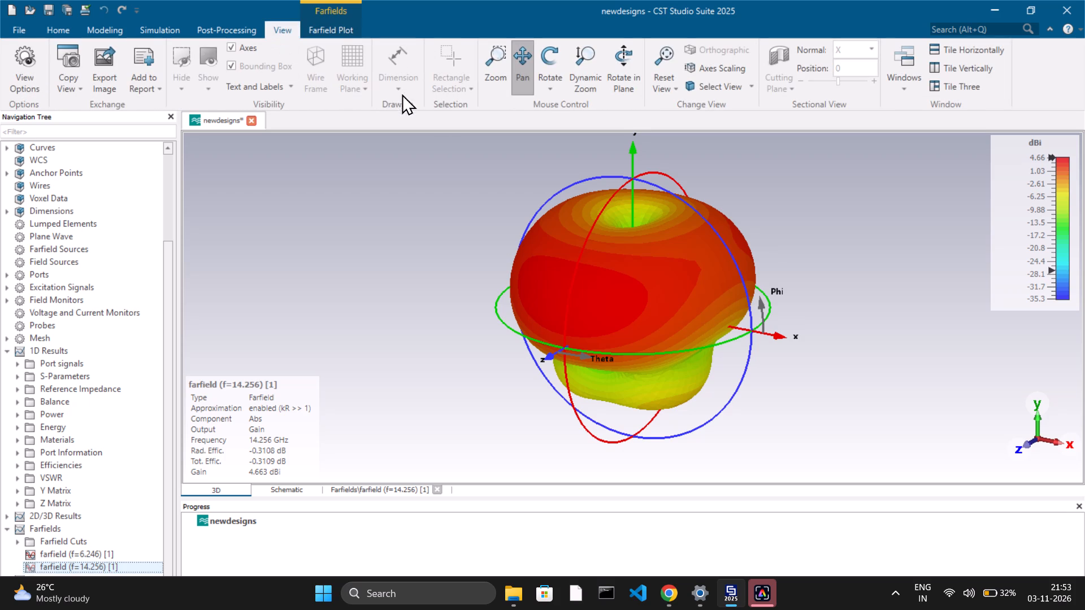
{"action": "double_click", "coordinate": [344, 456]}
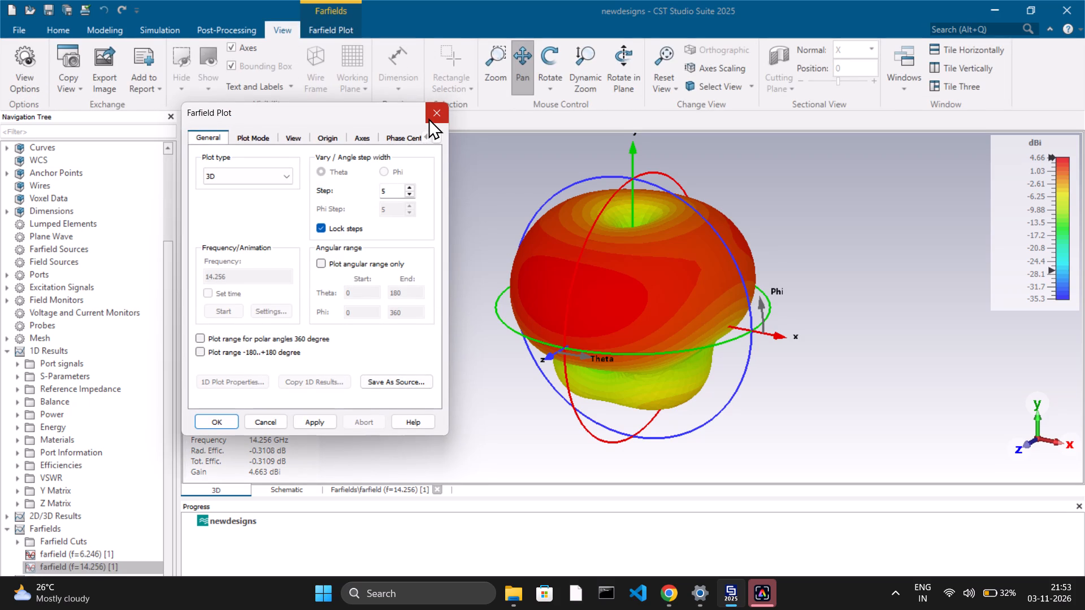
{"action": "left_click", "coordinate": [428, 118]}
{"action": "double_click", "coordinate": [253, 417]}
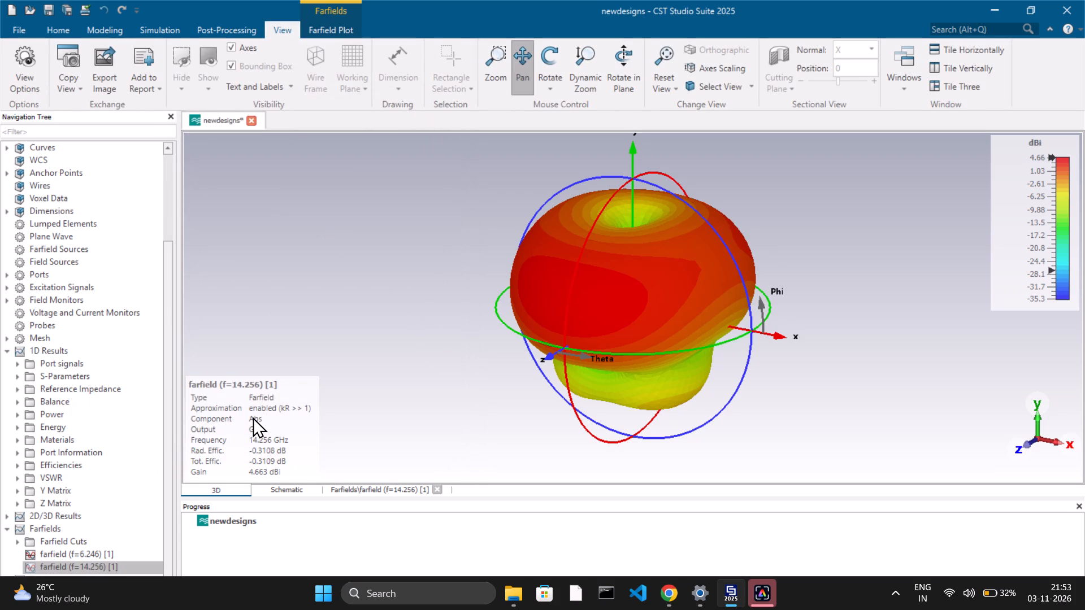
Pan the 3D farfield plot so the whole pattern and the tip of its y axis are in view.
{"action": "left_click", "coordinate": [518, 56]}
{"action": "left_click", "coordinate": [552, 77]}
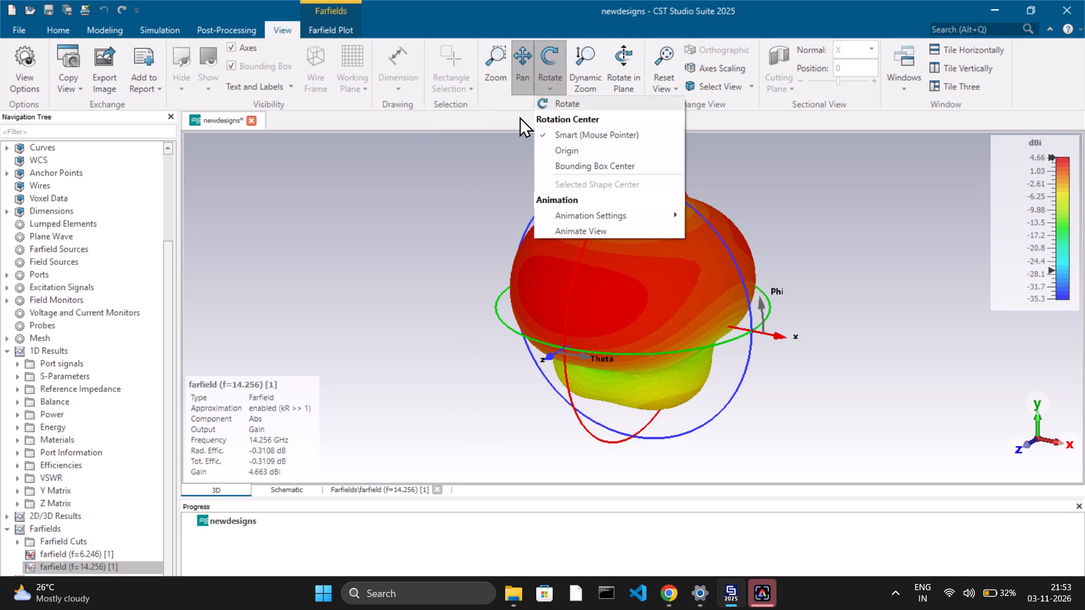
{"action": "left_click", "coordinate": [514, 119]}
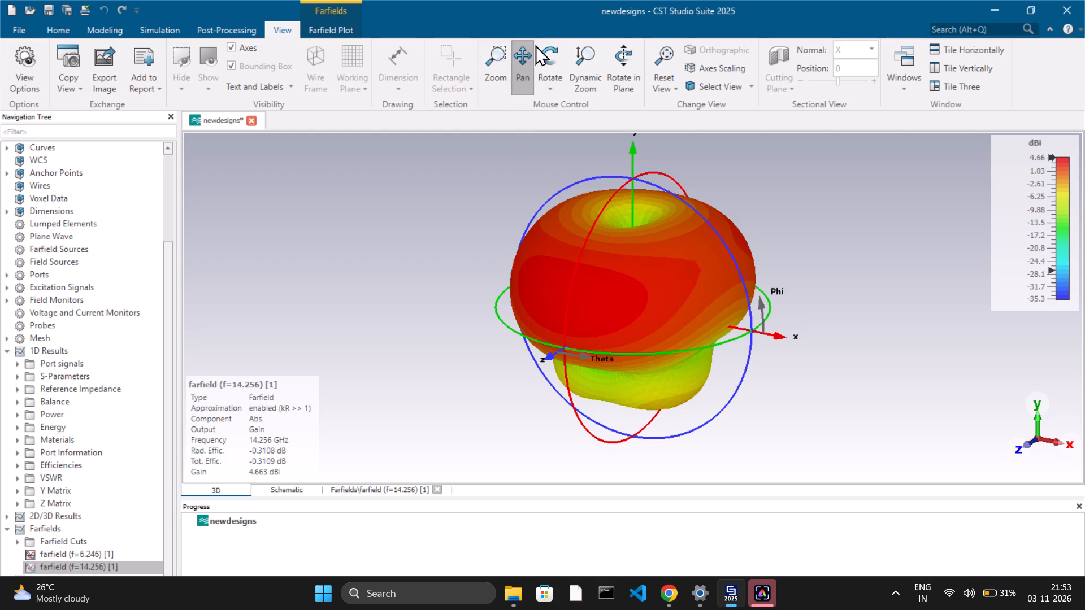
{"action": "left_click", "coordinate": [741, 90]}
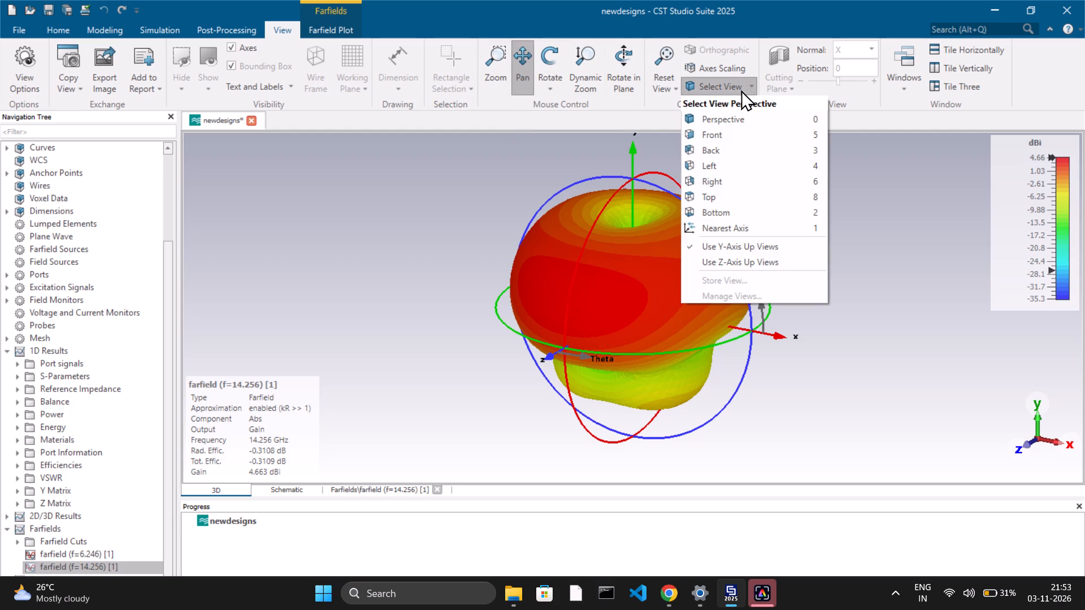
{"action": "left_click", "coordinate": [555, 163]}
{"action": "left_click_drag", "start_coordinate": [555, 163], "coordinate": [518, 192]}
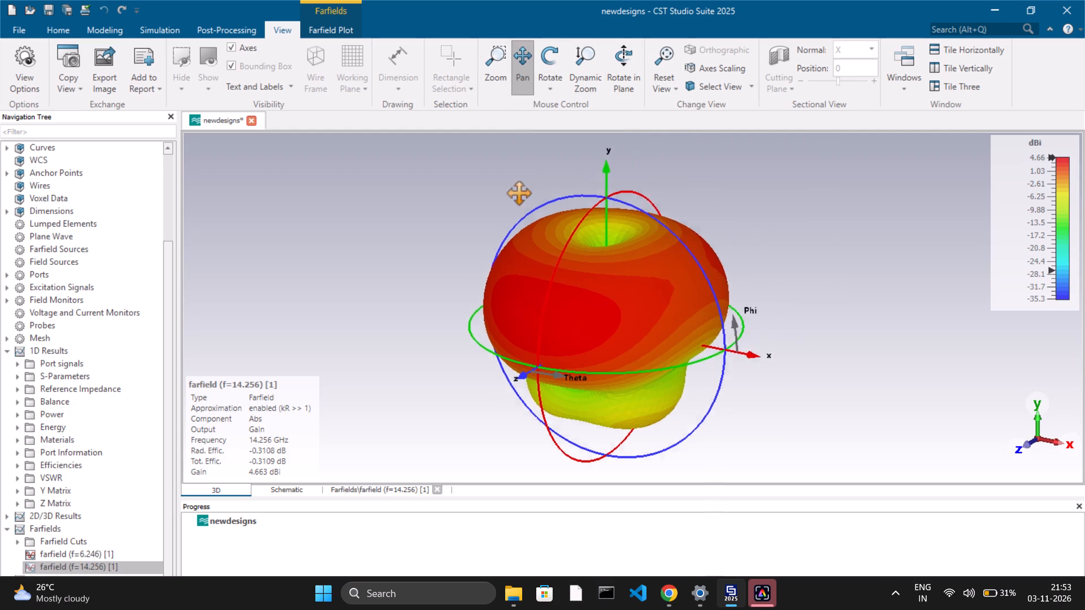
{"action": "left_click_drag", "start_coordinate": [518, 192], "coordinate": [502, 163]}
{"action": "left_click_drag", "start_coordinate": [502, 163], "coordinate": [523, 190]}
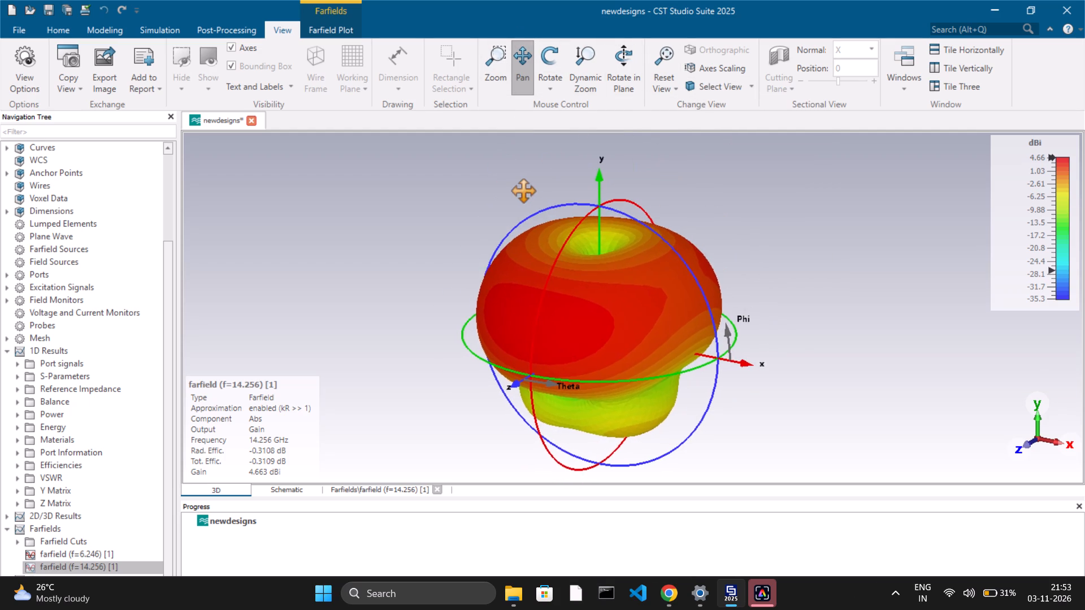
{"action": "left_click_drag", "start_coordinate": [523, 190], "coordinate": [532, 187]}
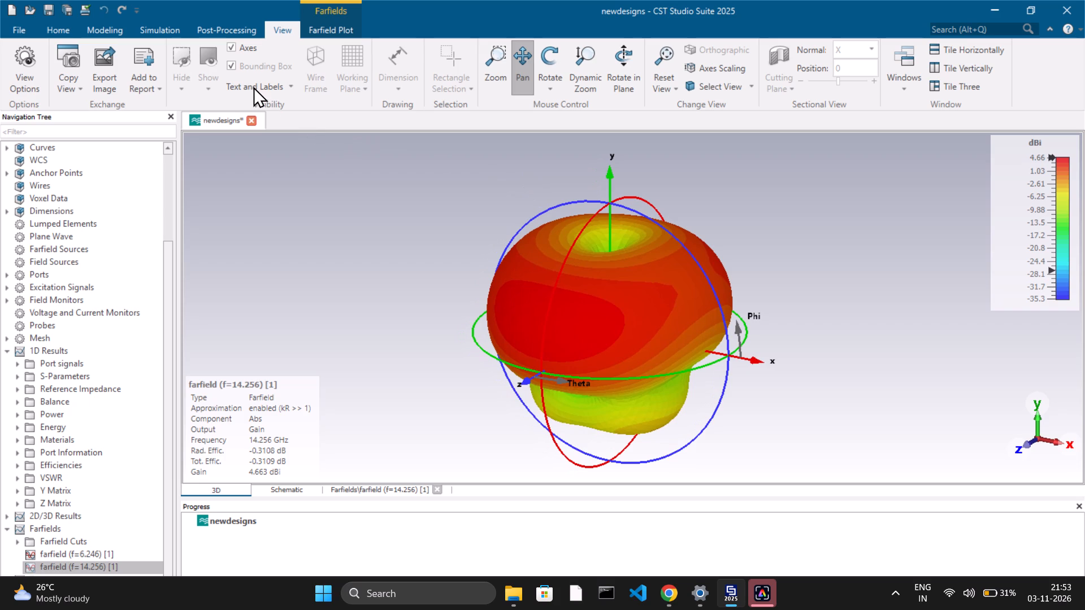
Turn off the Axes display and try to turn off the bounding box.
{"action": "left_click", "coordinate": [231, 45]}
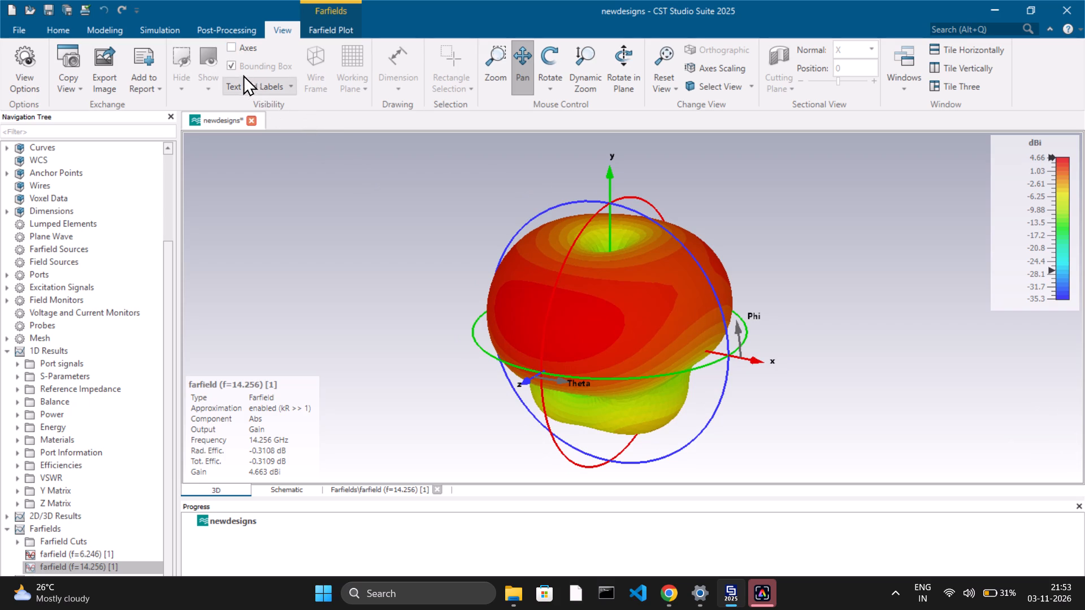
{"action": "left_click", "coordinate": [231, 65]}
Display the f=6.246 farfield and print its active 3D view in landscape with Microsoft Print to PDF.
{"action": "left_click", "coordinate": [106, 556]}
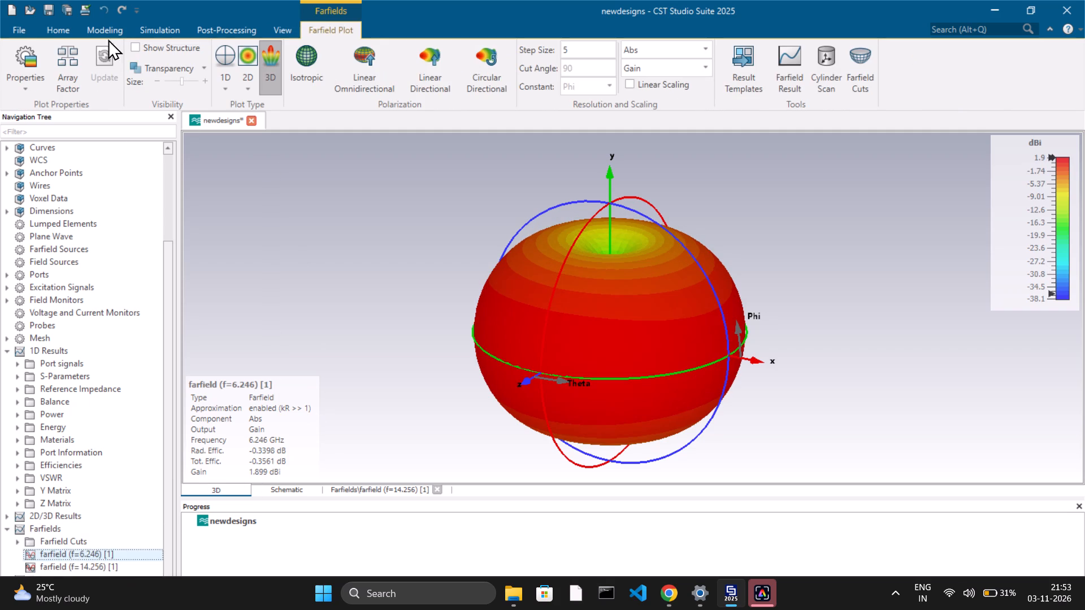
{"action": "left_click", "coordinate": [20, 30]}
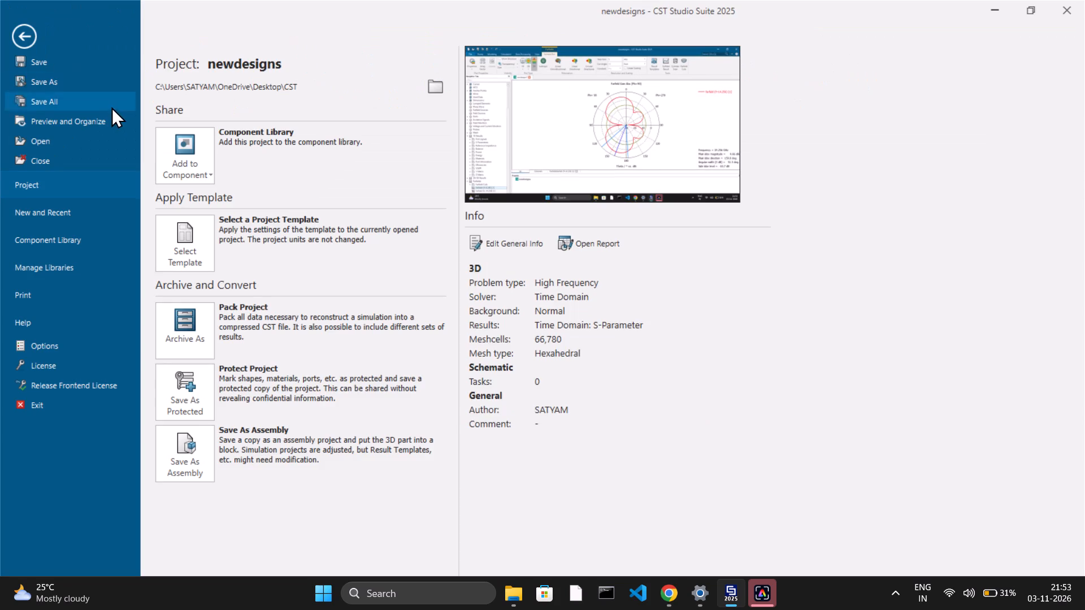
{"action": "left_click", "coordinate": [37, 296]}
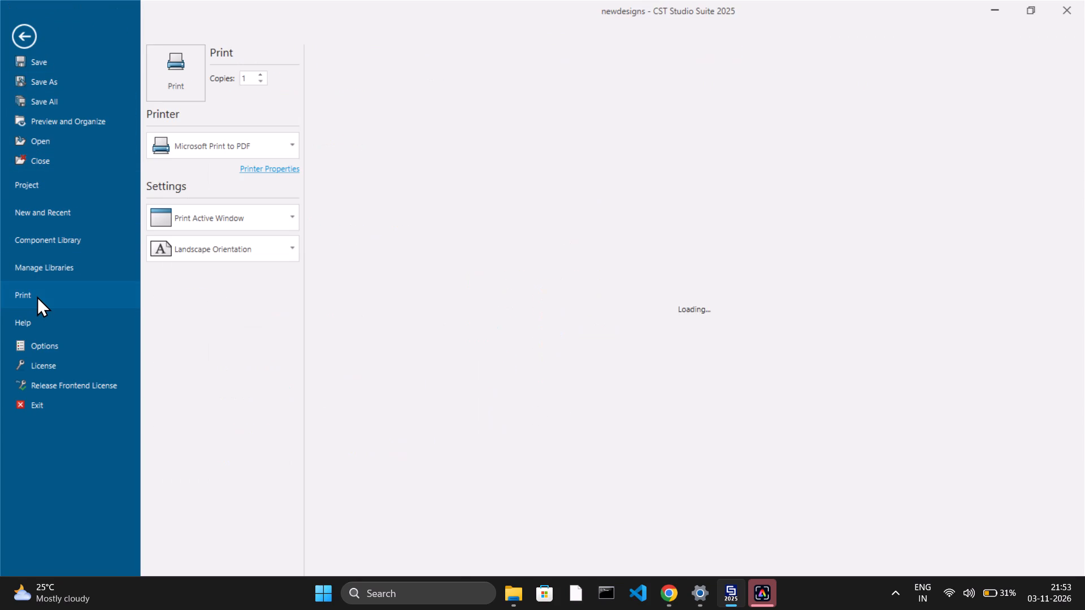
{"action": "left_click", "coordinate": [187, 86]}
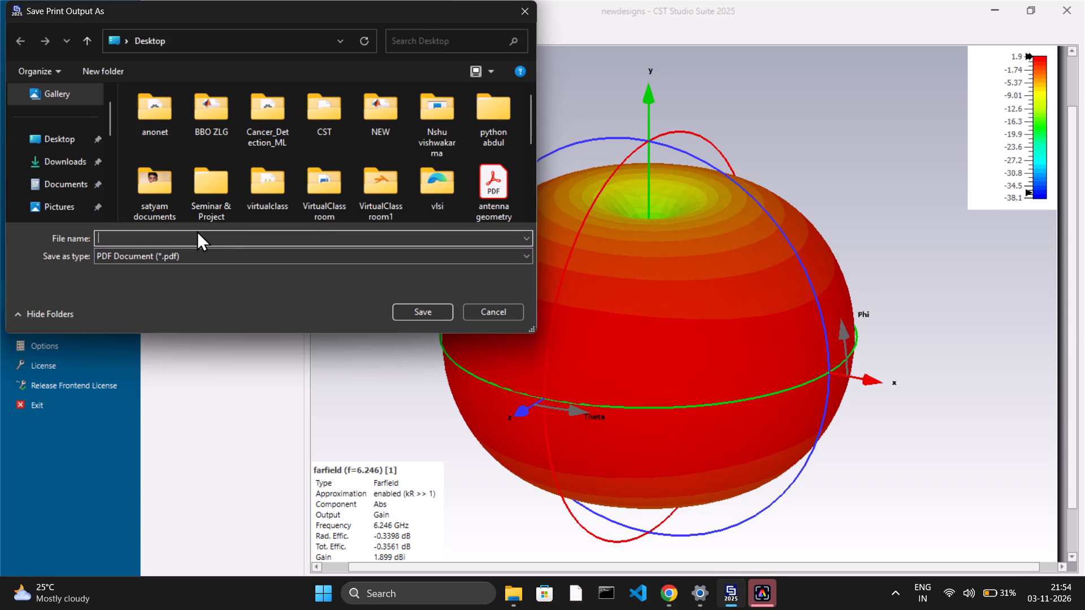
Back in CST, save the print output on the Desktop as a PDF named radiation_2d_1, dropping the png extension.
{"action": "left_click_drag", "start_coordinate": [197, 230], "coordinate": [183, 232]}
{"action": "left_click", "coordinate": [183, 232]}
{"action": "key", "text": "ctrl+v"}
{"action": "key", "text": "BackSpace"}
{"action": "key", "text": "BackSpace"}
{"action": "key", "text": "BackSpace"}
{"action": "key", "text": "BackSpace"}
{"action": "key", "text": "Return"}
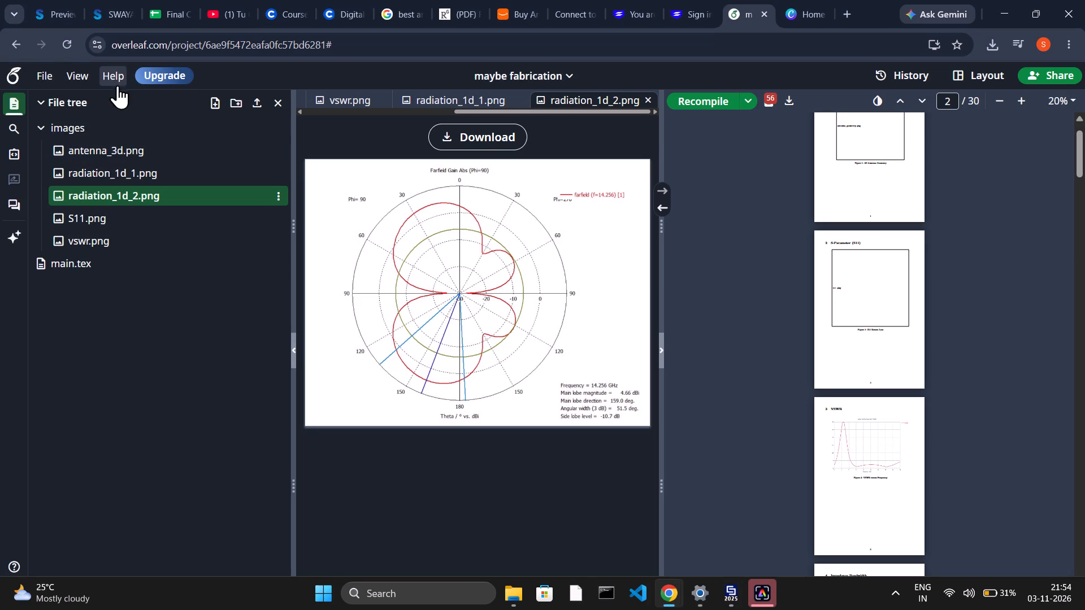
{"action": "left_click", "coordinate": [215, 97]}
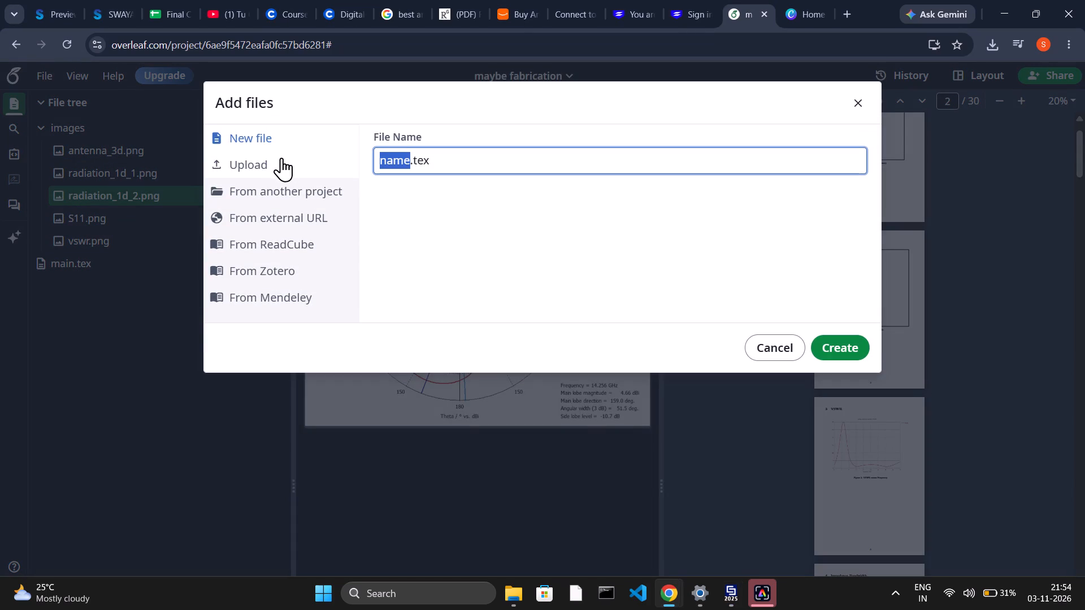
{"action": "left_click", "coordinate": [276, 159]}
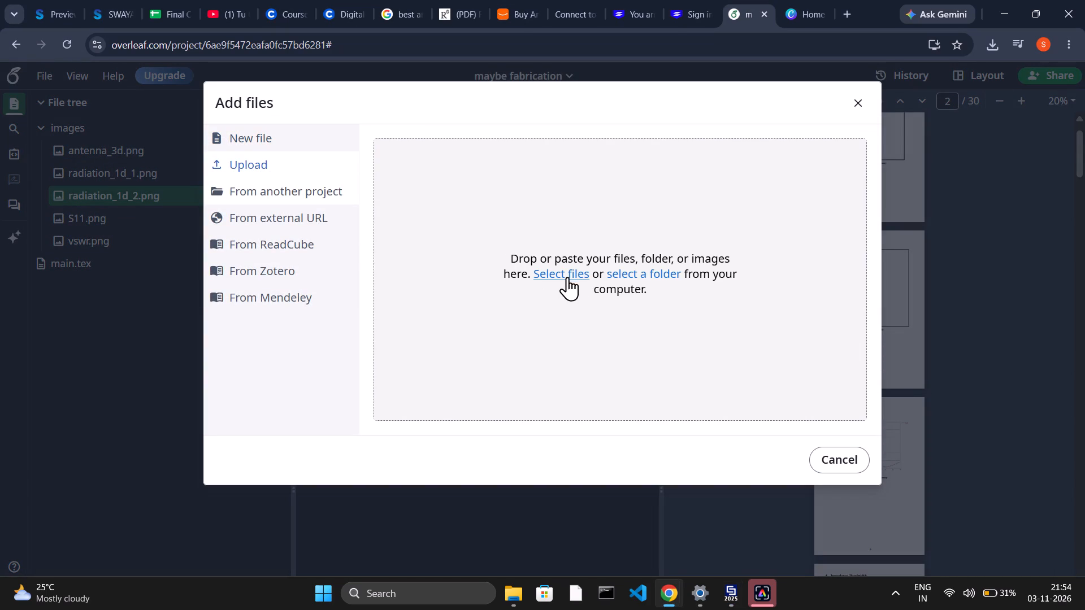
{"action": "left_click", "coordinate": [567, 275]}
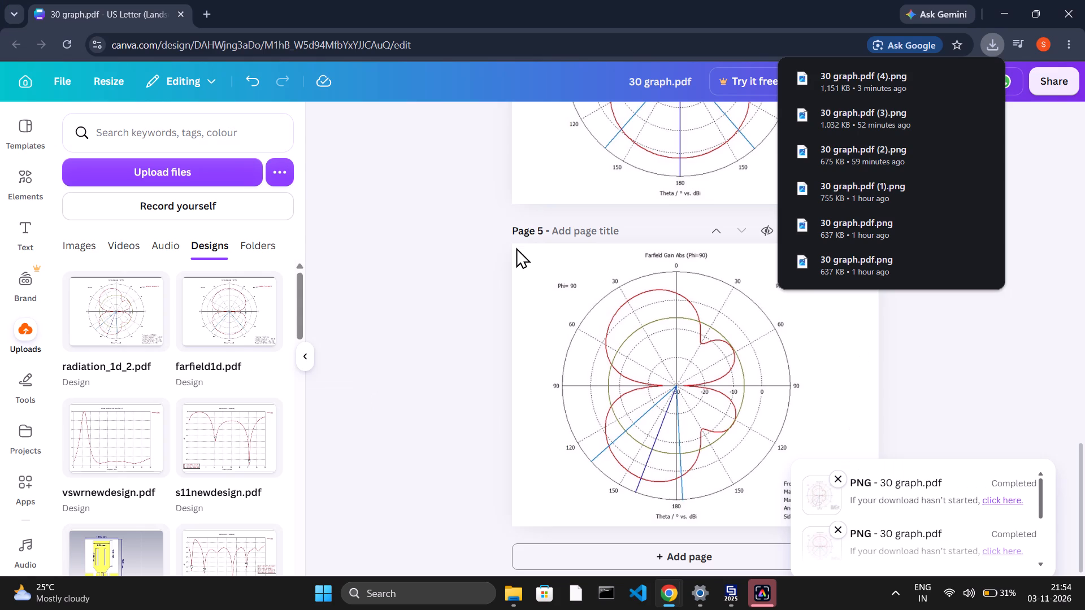
Switch to the 30 graph.pdf design in Canva and add a blank page 6 at the end.
{"action": "left_click", "coordinate": [672, 559]}
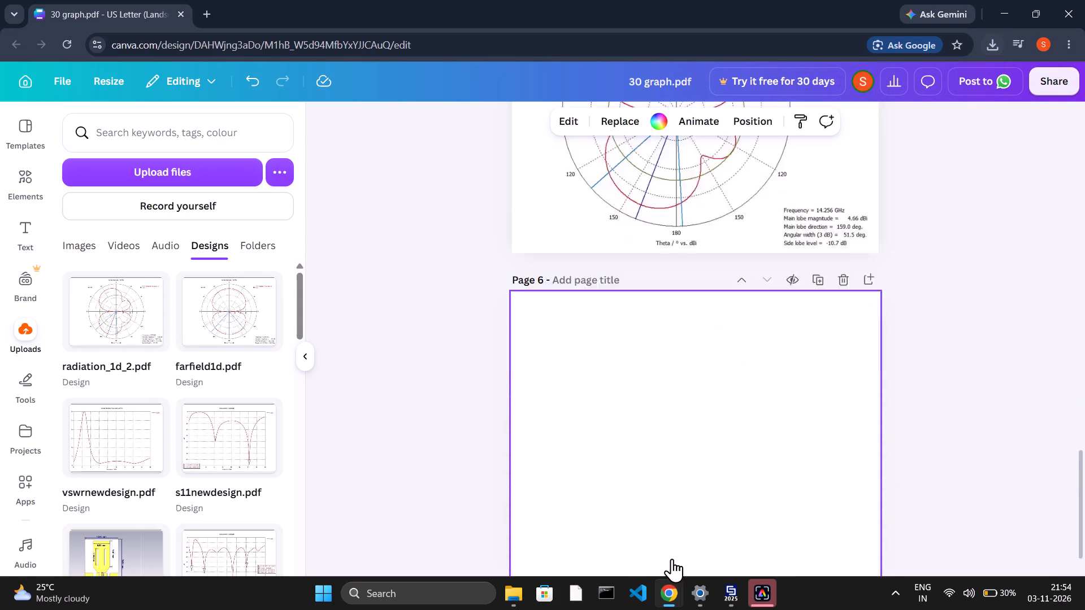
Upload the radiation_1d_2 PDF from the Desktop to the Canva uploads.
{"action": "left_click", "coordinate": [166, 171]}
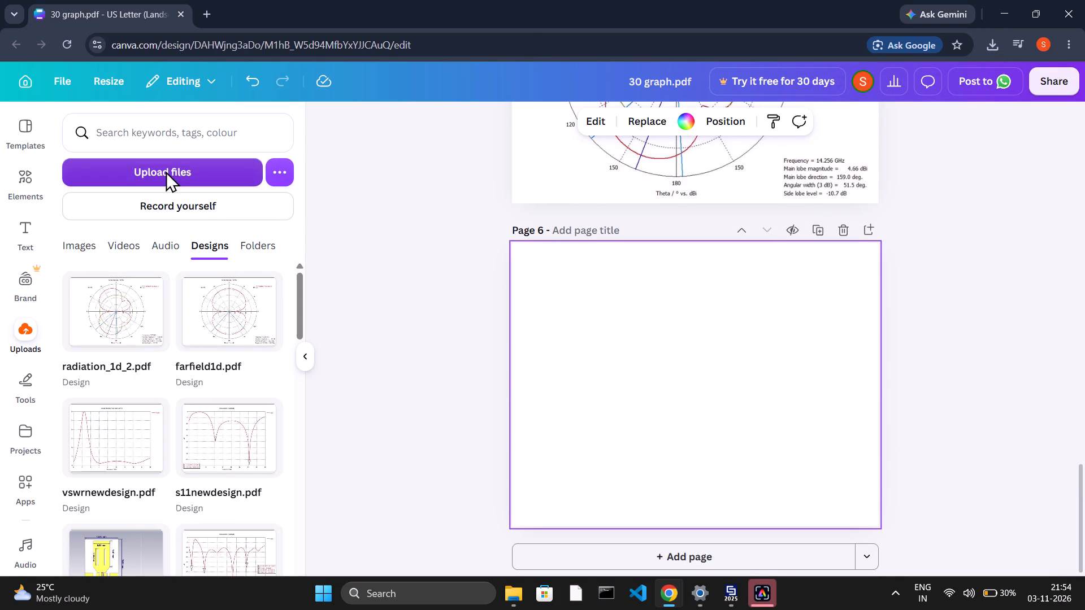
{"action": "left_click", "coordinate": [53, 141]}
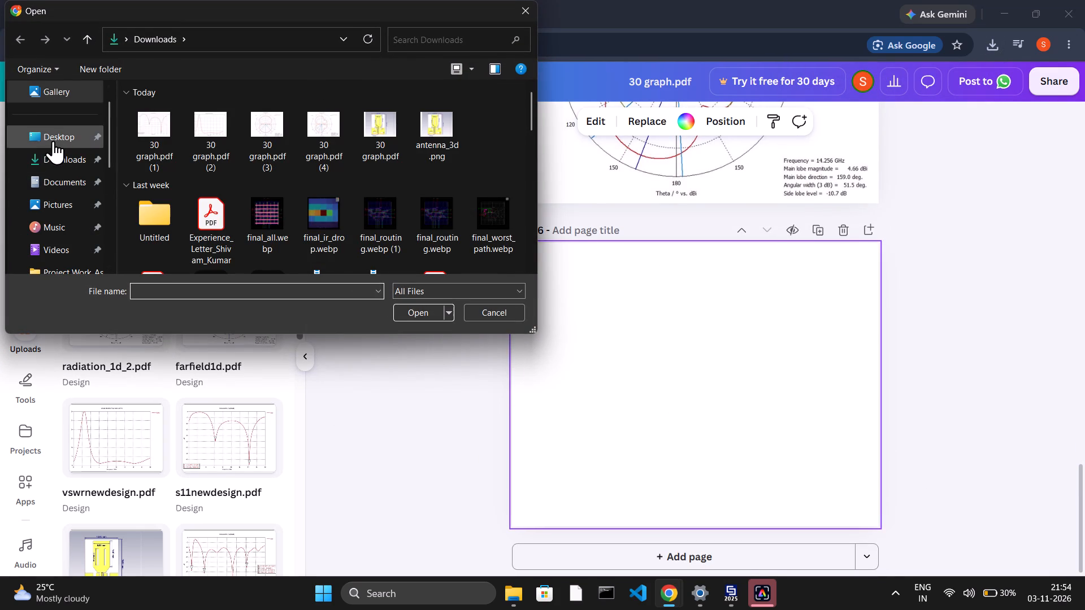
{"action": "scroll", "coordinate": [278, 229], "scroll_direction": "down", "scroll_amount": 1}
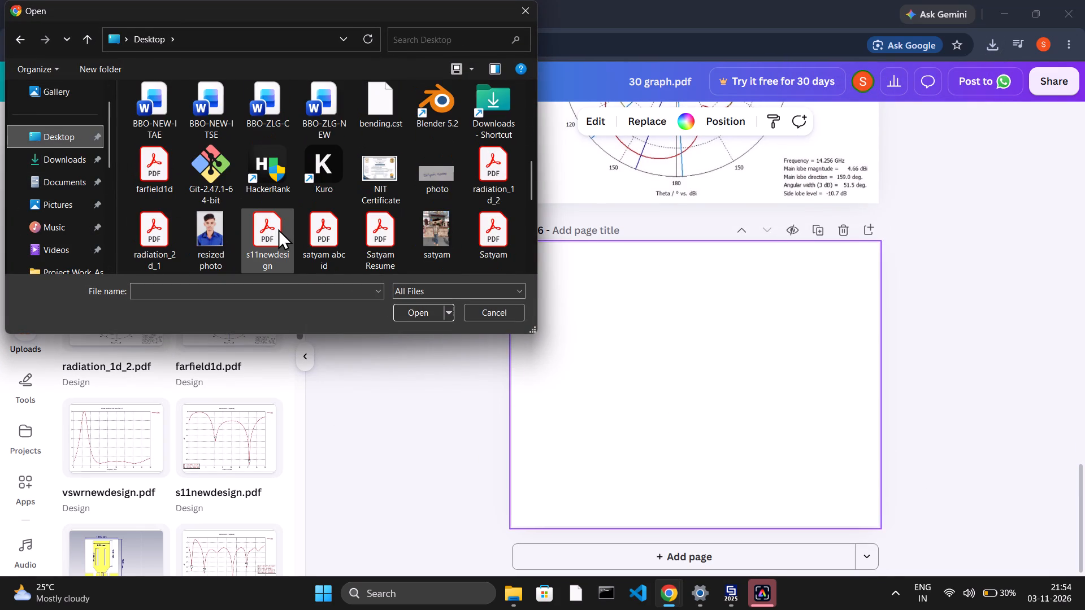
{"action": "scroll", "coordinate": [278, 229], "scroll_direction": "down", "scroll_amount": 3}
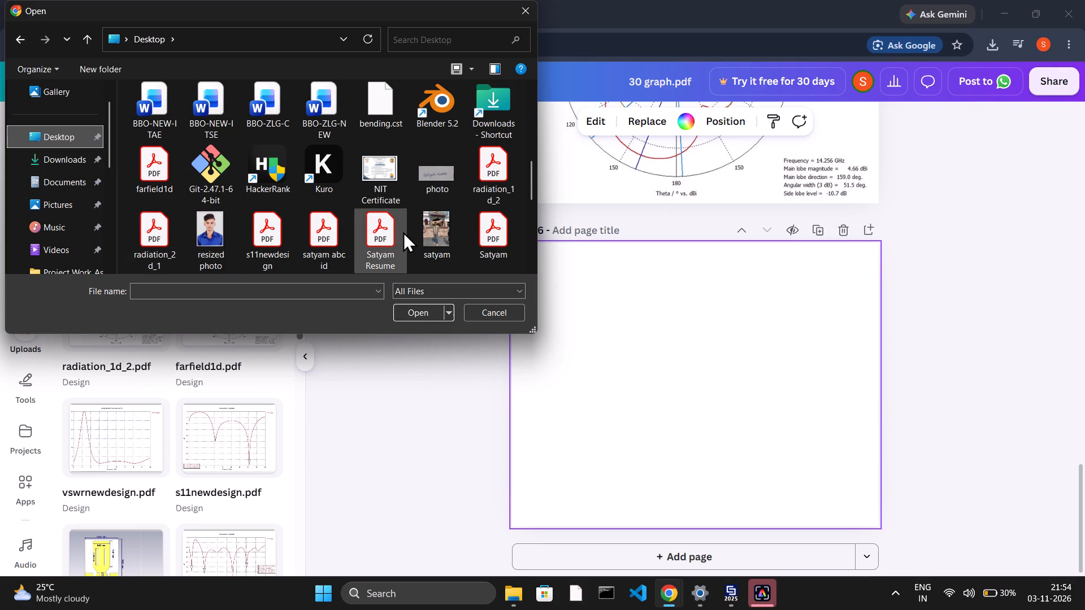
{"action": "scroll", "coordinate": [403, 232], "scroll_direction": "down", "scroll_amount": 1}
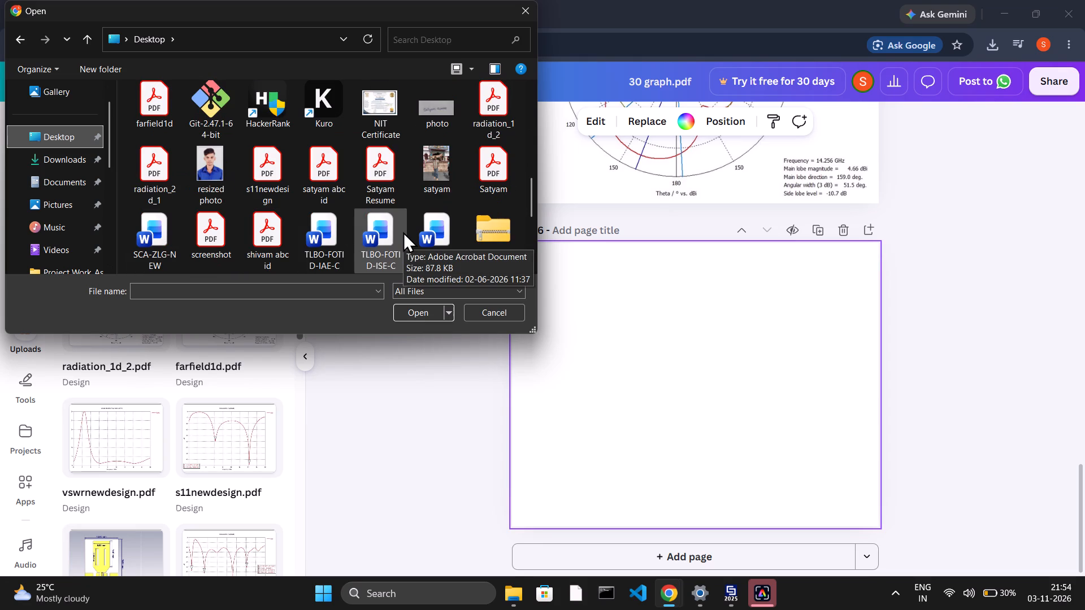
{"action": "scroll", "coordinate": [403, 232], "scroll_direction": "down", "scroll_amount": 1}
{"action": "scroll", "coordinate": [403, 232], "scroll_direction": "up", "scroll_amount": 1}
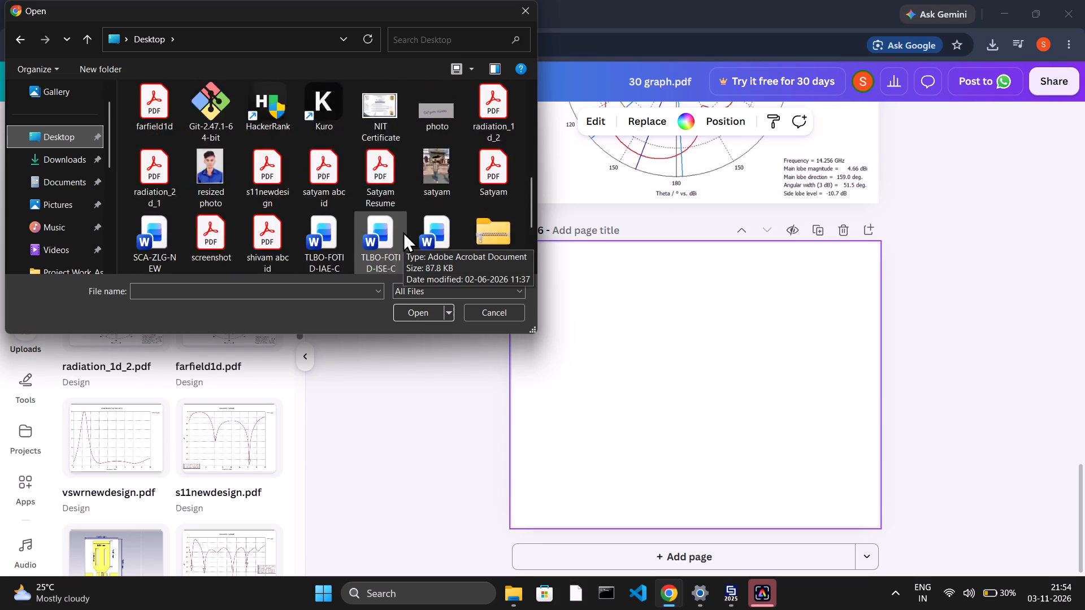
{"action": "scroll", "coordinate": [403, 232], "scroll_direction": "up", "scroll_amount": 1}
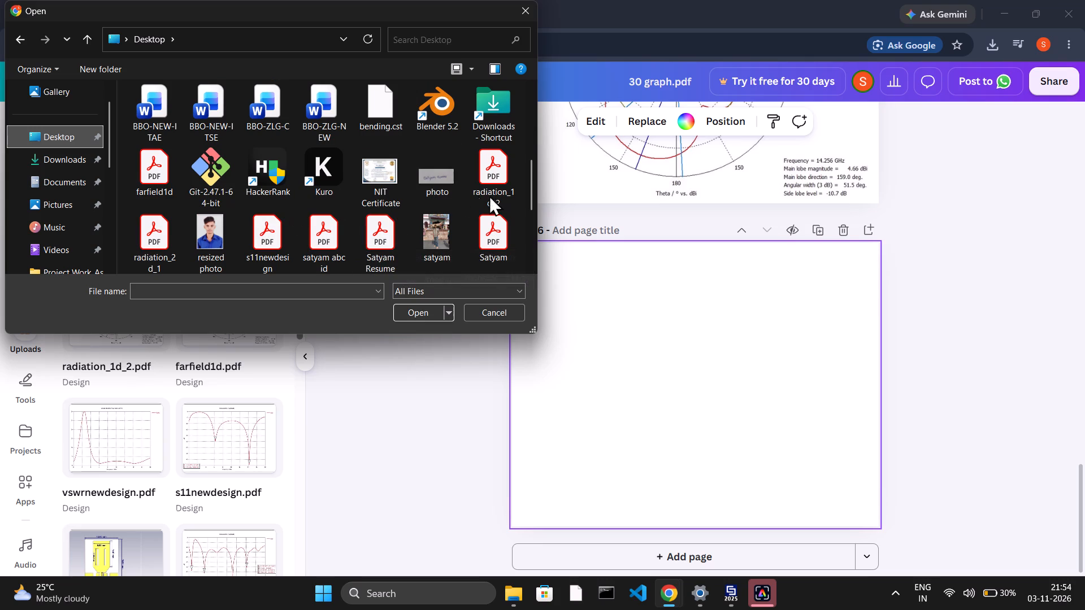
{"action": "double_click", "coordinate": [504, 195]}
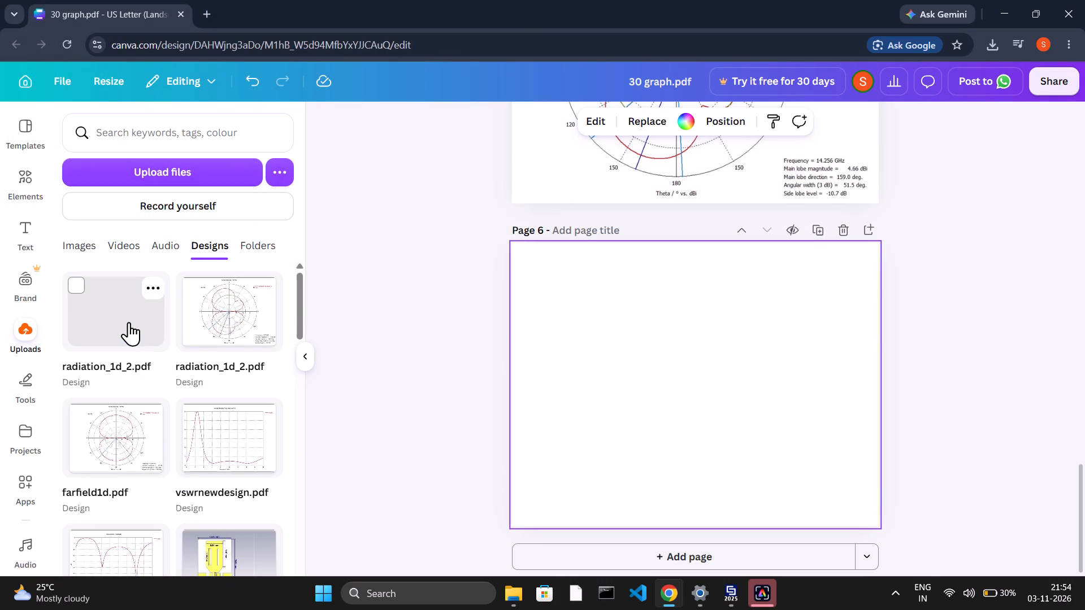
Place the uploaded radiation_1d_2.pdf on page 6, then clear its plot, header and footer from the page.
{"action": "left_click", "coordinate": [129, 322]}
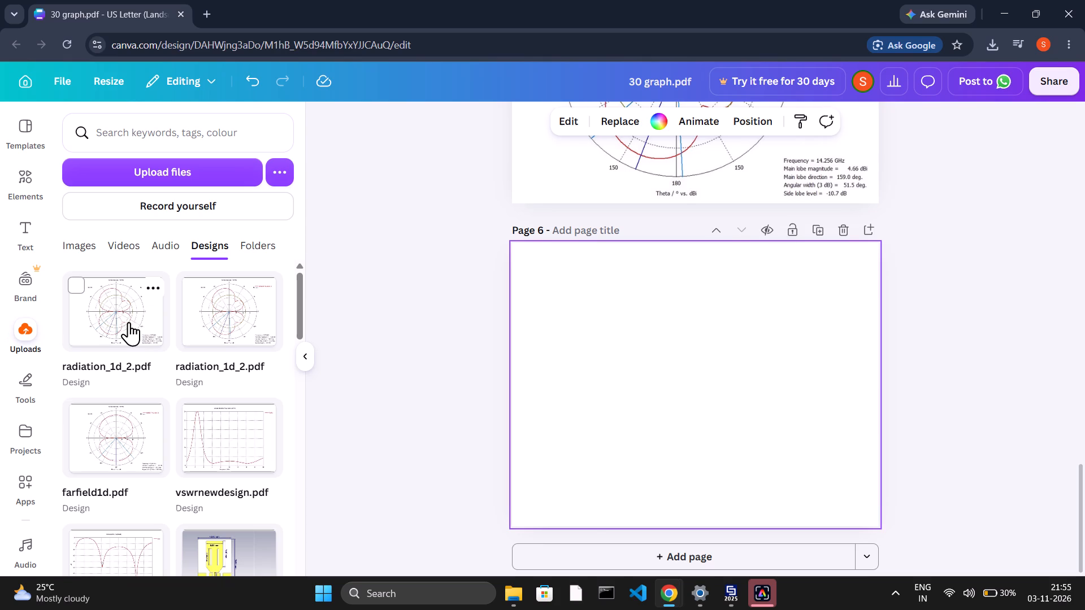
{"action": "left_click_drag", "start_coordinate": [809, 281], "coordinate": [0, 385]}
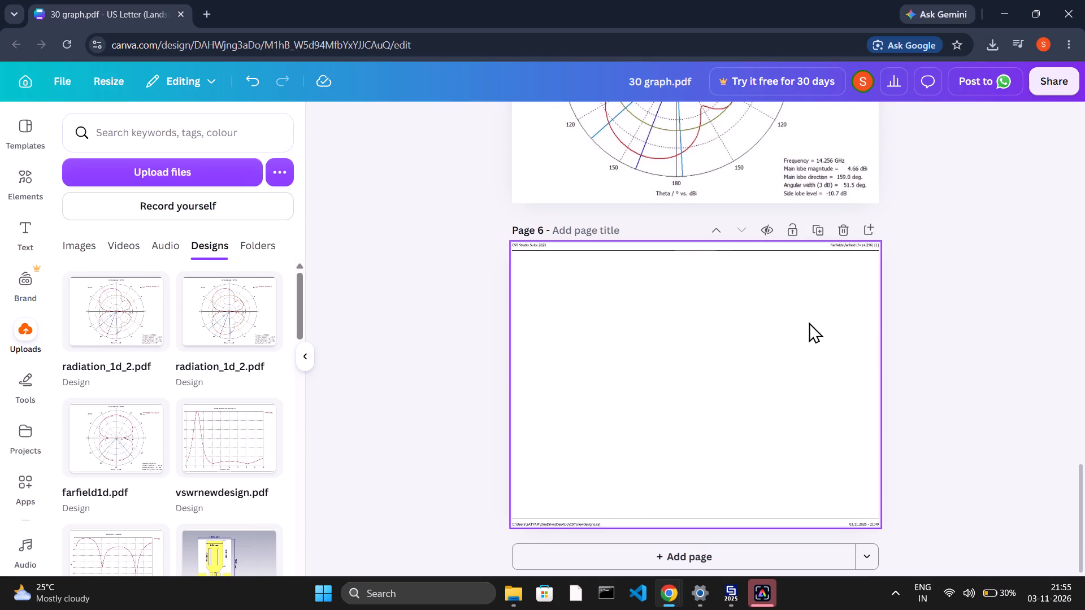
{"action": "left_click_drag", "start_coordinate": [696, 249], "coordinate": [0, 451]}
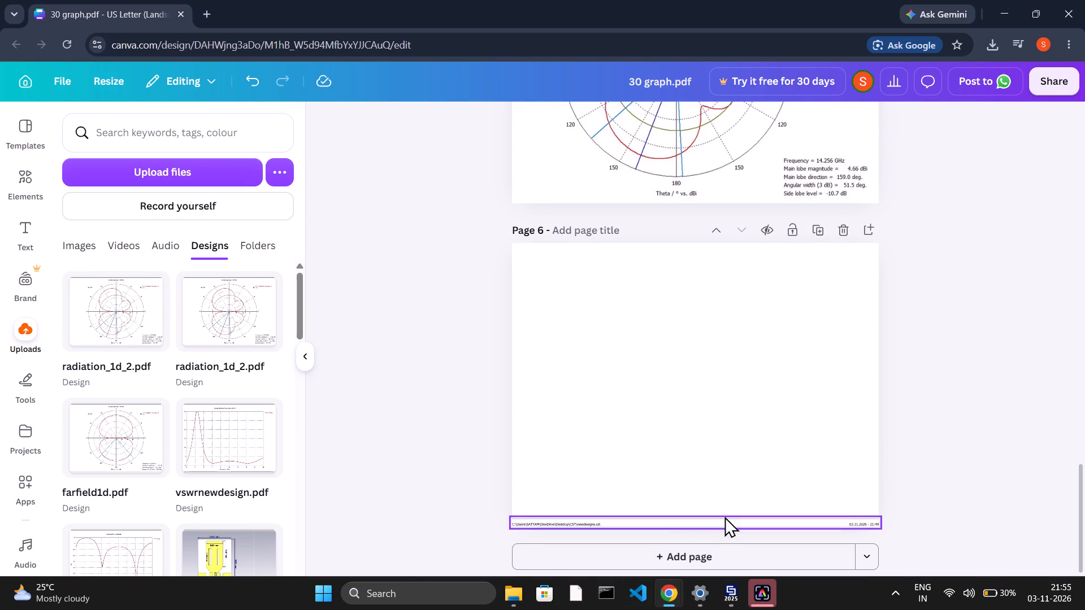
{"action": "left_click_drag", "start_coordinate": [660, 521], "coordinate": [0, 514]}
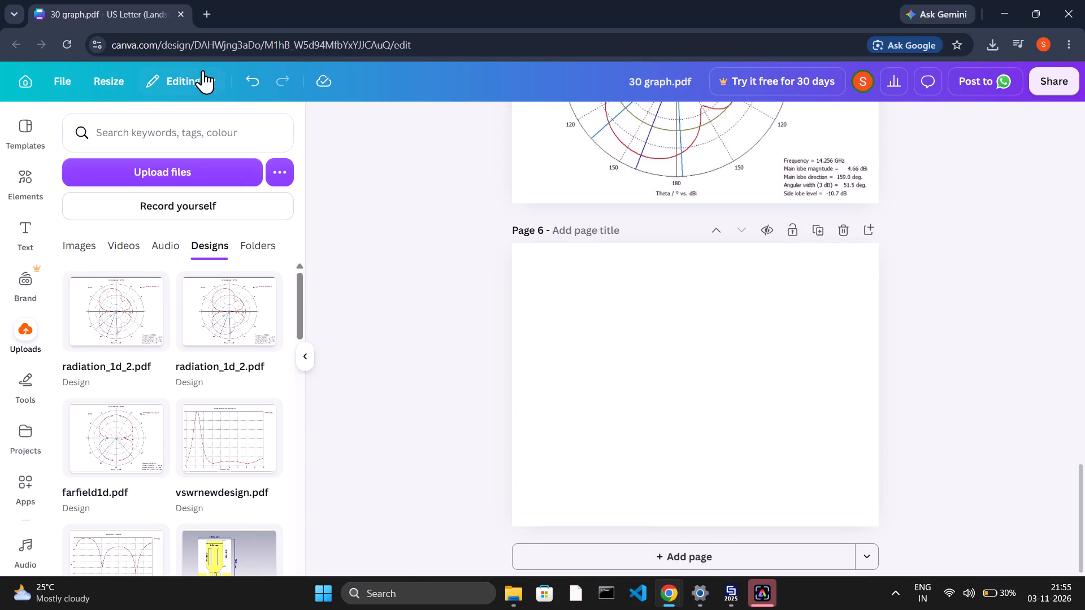
Upload the radiation_2d_1 PDF from the Desktop to the Canva uploads.
{"action": "left_click", "coordinate": [168, 182]}
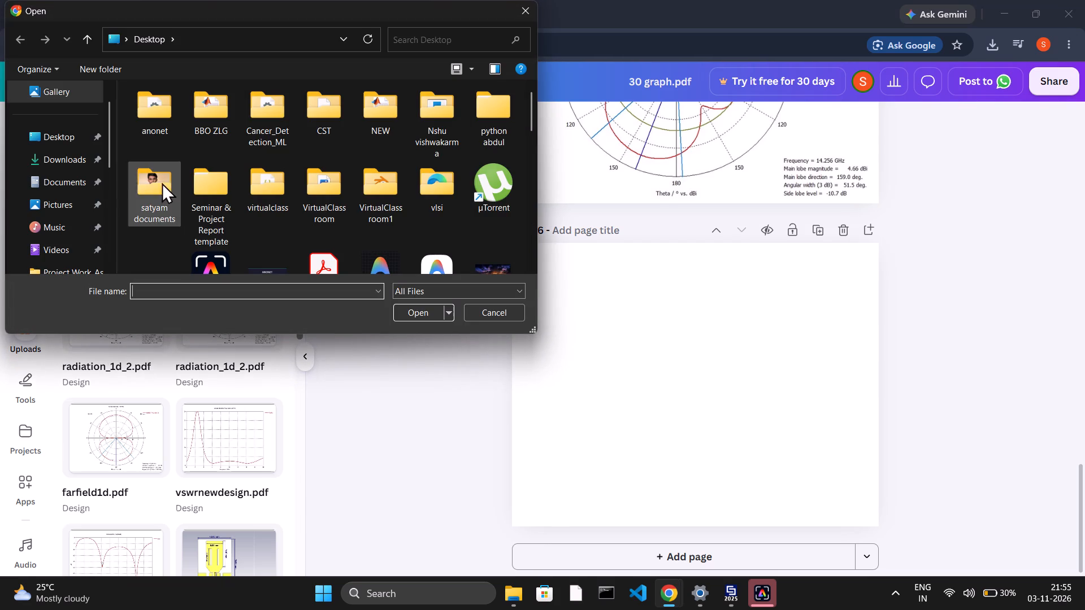
{"action": "scroll", "coordinate": [262, 140], "scroll_direction": "right", "scroll_amount": 1}
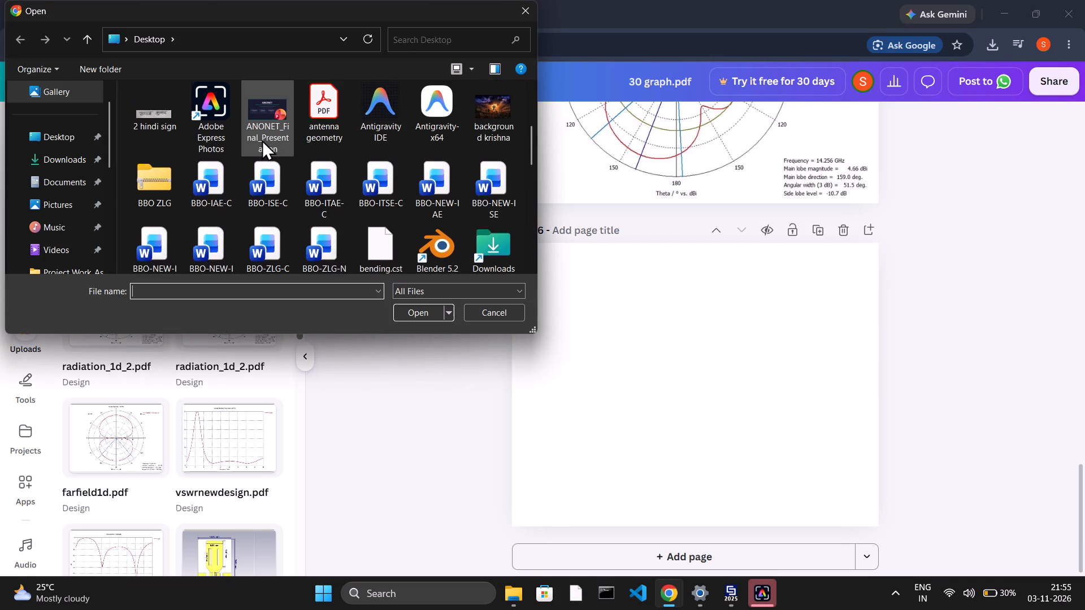
{"action": "scroll", "coordinate": [262, 140], "scroll_direction": "right", "scroll_amount": 1}
{"action": "scroll", "coordinate": [262, 140], "scroll_direction": "up", "scroll_amount": 1}
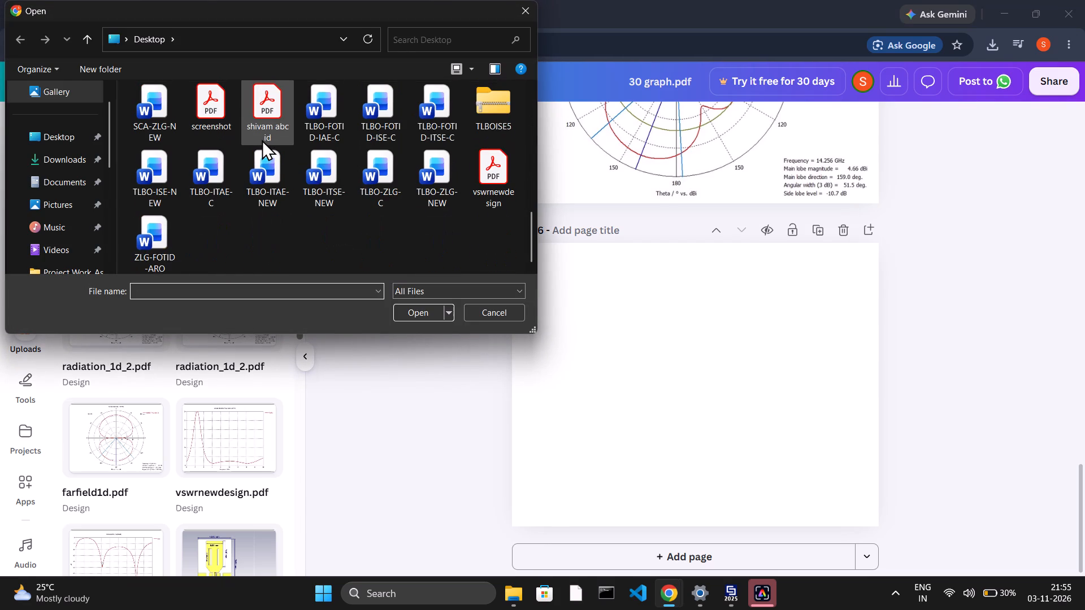
{"action": "scroll", "coordinate": [262, 140], "scroll_direction": "up", "scroll_amount": 1}
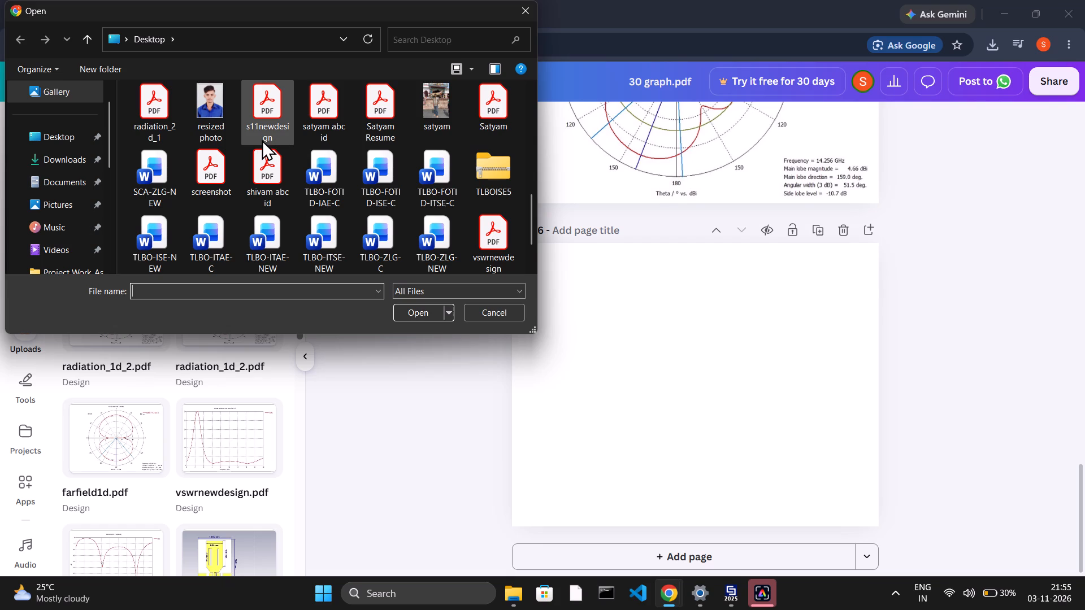
{"action": "scroll", "coordinate": [343, 162], "scroll_direction": "right", "scroll_amount": 1}
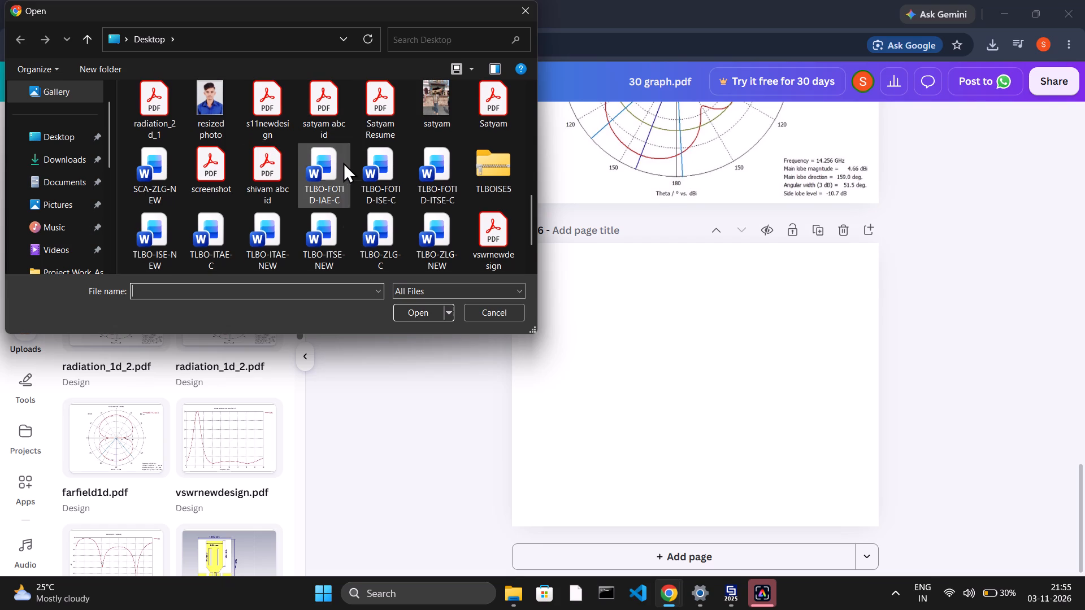
{"action": "scroll", "coordinate": [343, 162], "scroll_direction": "right", "scroll_amount": 1}
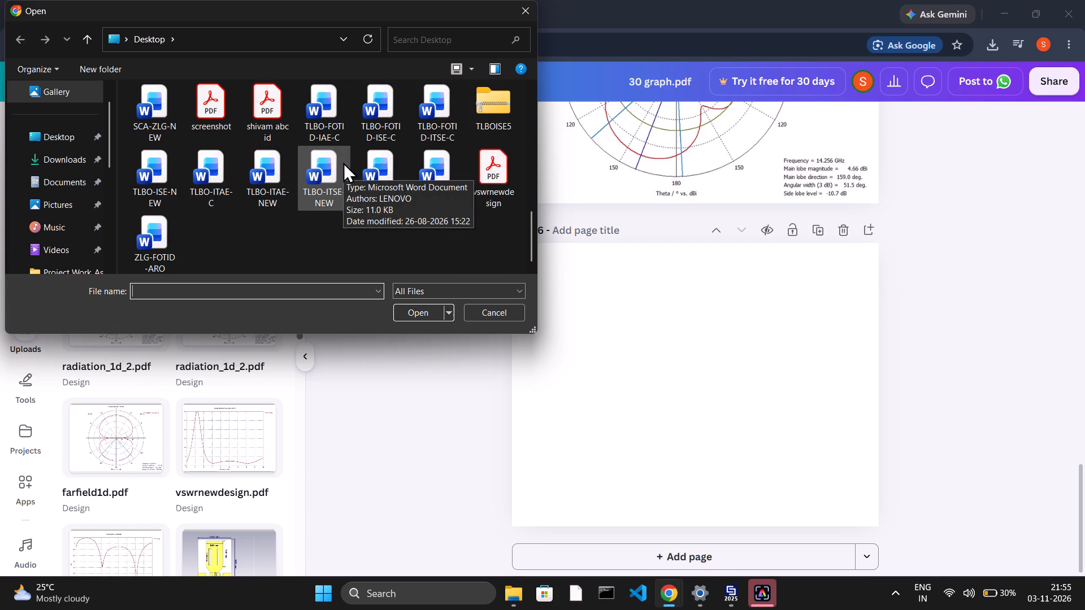
{"action": "scroll", "coordinate": [343, 162], "scroll_direction": "right", "scroll_amount": 1}
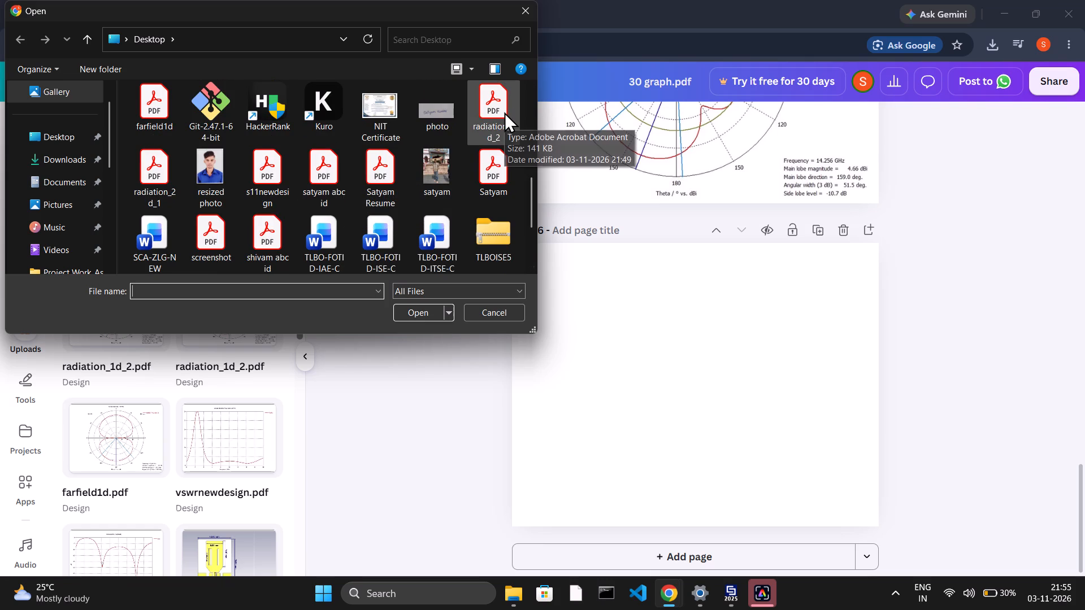
{"action": "double_click", "coordinate": [163, 159]}
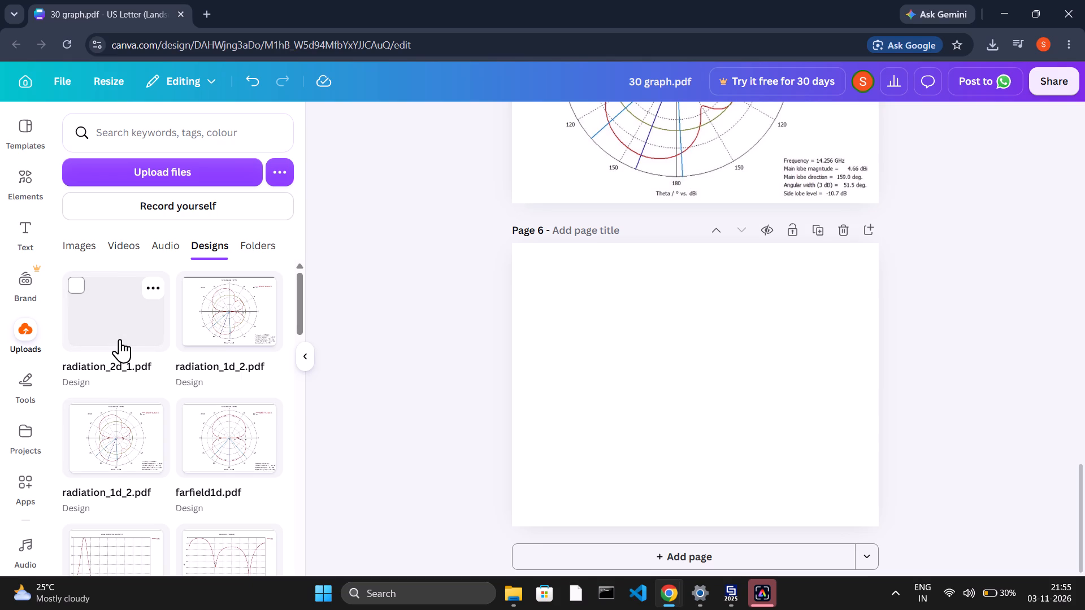
Place radiation_2d_1.pdf on page 6 and delete its header and footer strips, keeping the 3D farfield image.
{"action": "left_click", "coordinate": [83, 313]}
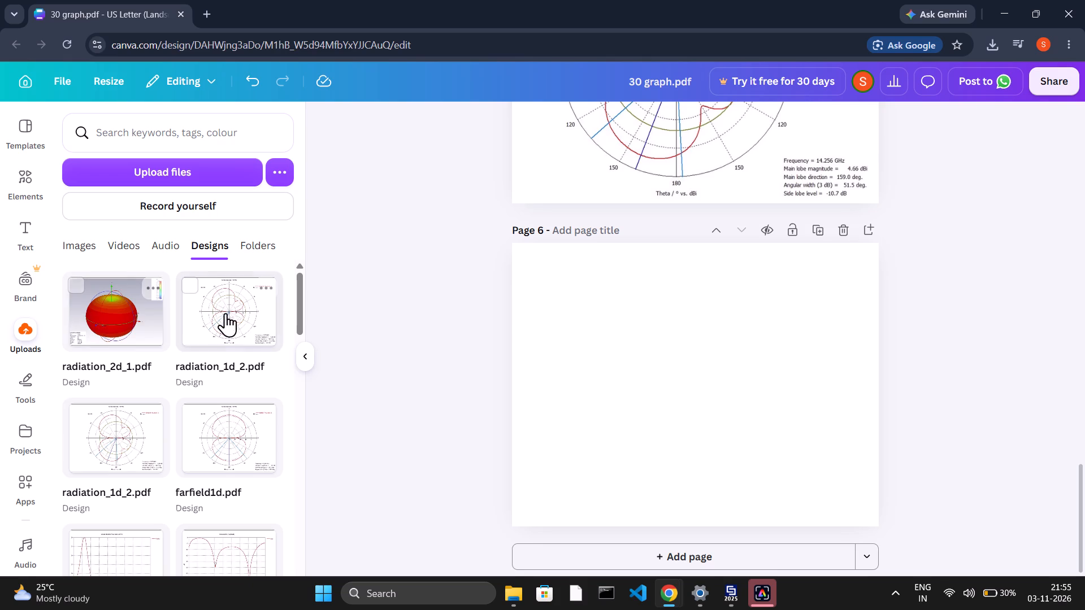
{"action": "double_click", "coordinate": [107, 300]}
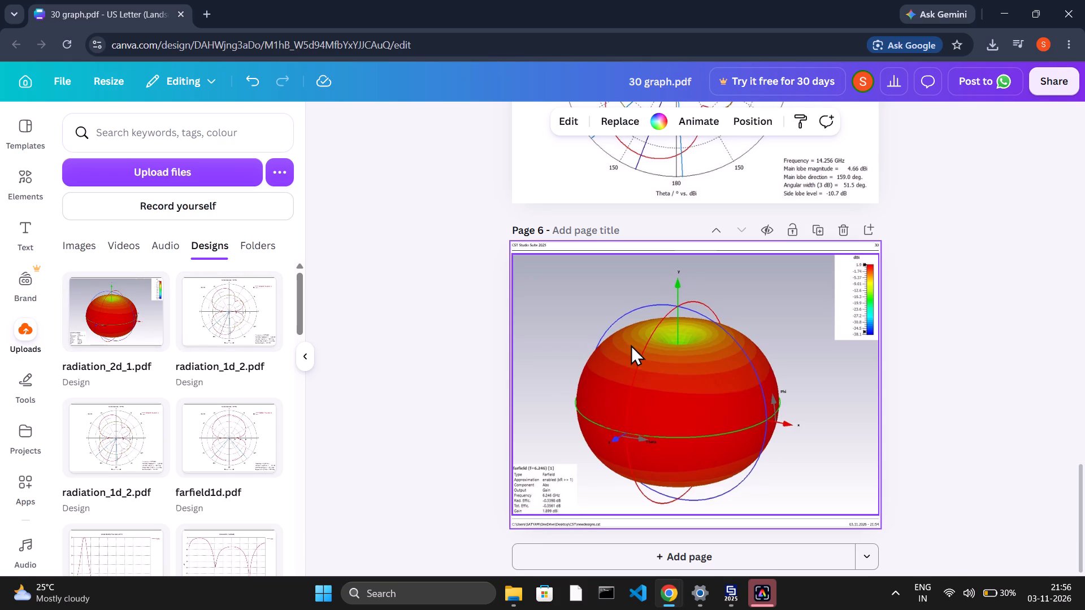
{"action": "left_click_drag", "start_coordinate": [588, 244], "coordinate": [0, 302]}
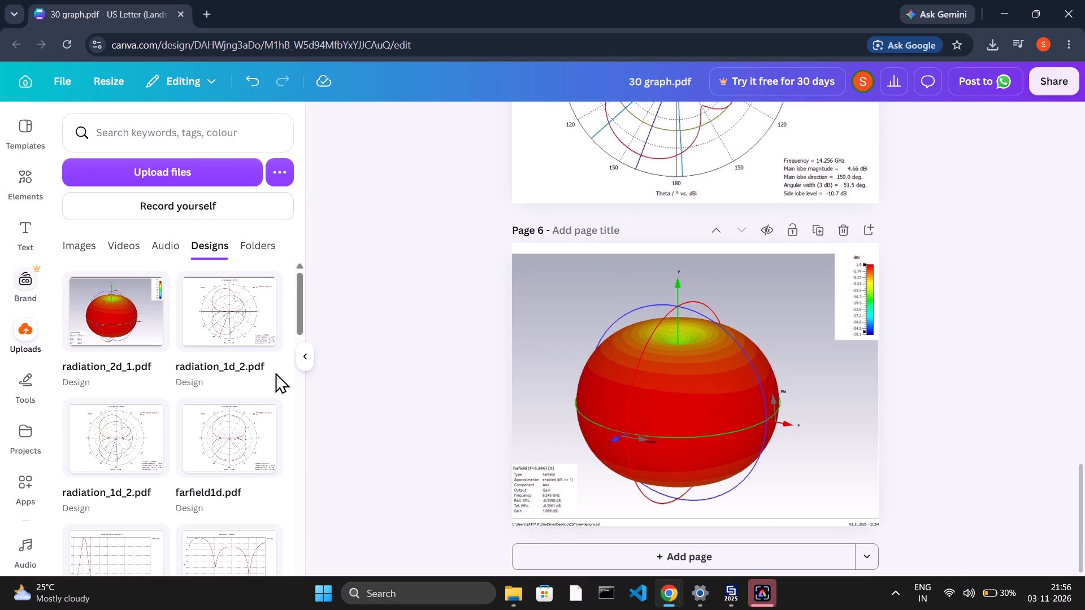
{"action": "left_click_drag", "start_coordinate": [600, 525], "coordinate": [0, 577]}
Enlarge the farfield image on page 6 beyond the page's width and shift it down to cover the whole page.
{"action": "left_click", "coordinate": [601, 376]}
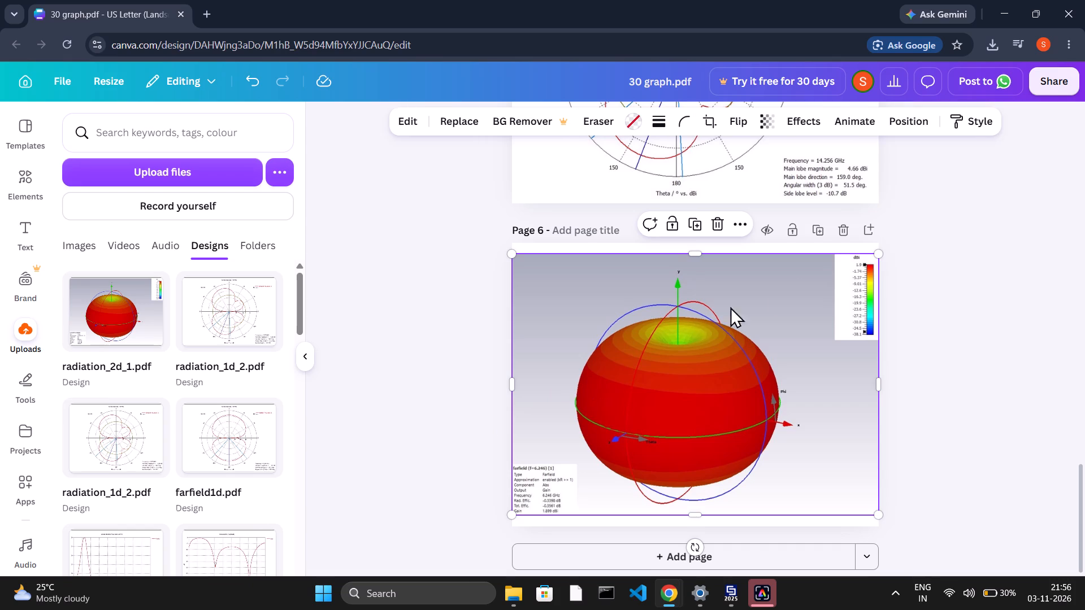
{"action": "left_click_drag", "start_coordinate": [878, 254], "coordinate": [880, 253]}
{"action": "left_click_drag", "start_coordinate": [880, 253], "coordinate": [925, 231]}
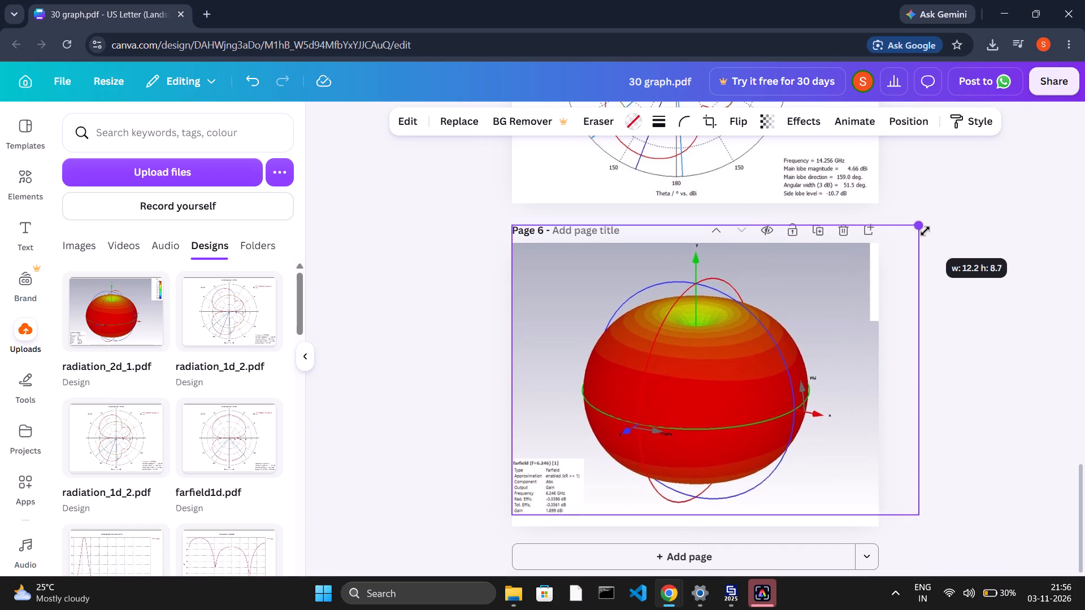
{"action": "left_click_drag", "start_coordinate": [925, 231], "coordinate": [943, 222]}
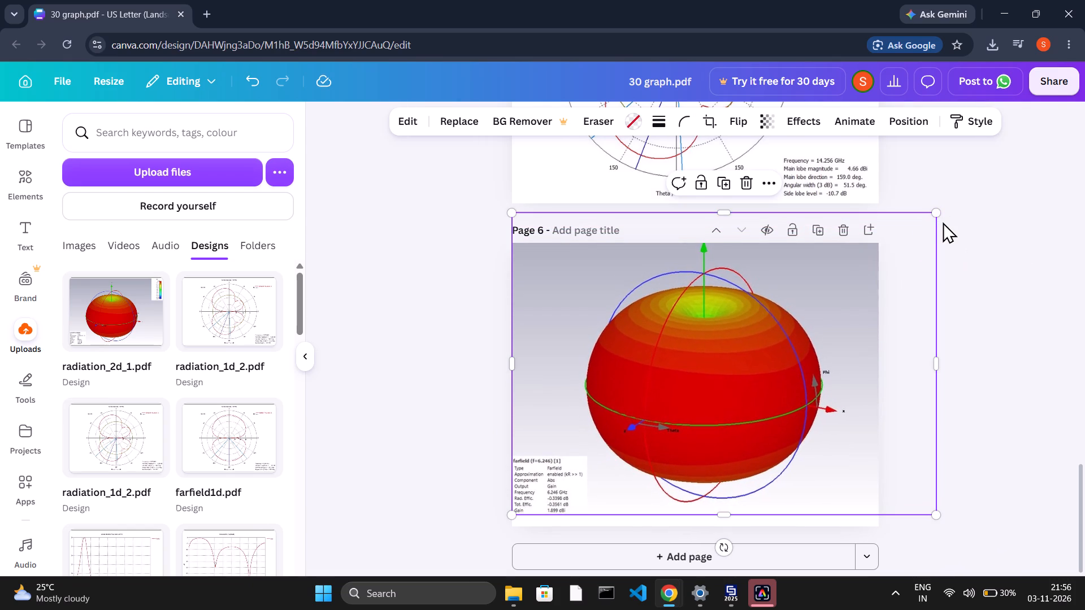
{"action": "left_click_drag", "start_coordinate": [759, 385], "coordinate": [762, 394]}
{"action": "left_click", "coordinate": [1022, 371]}
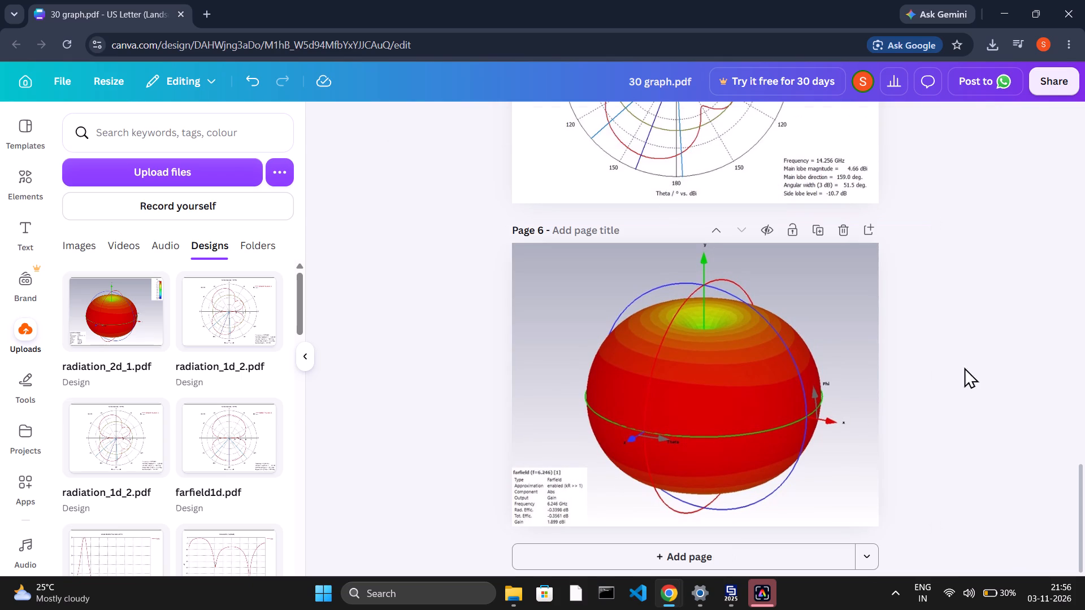
Shrink the farfield image on page 6 slightly, keeping its lower-left corner anchored to the page.
{"action": "left_click", "coordinate": [869, 390]}
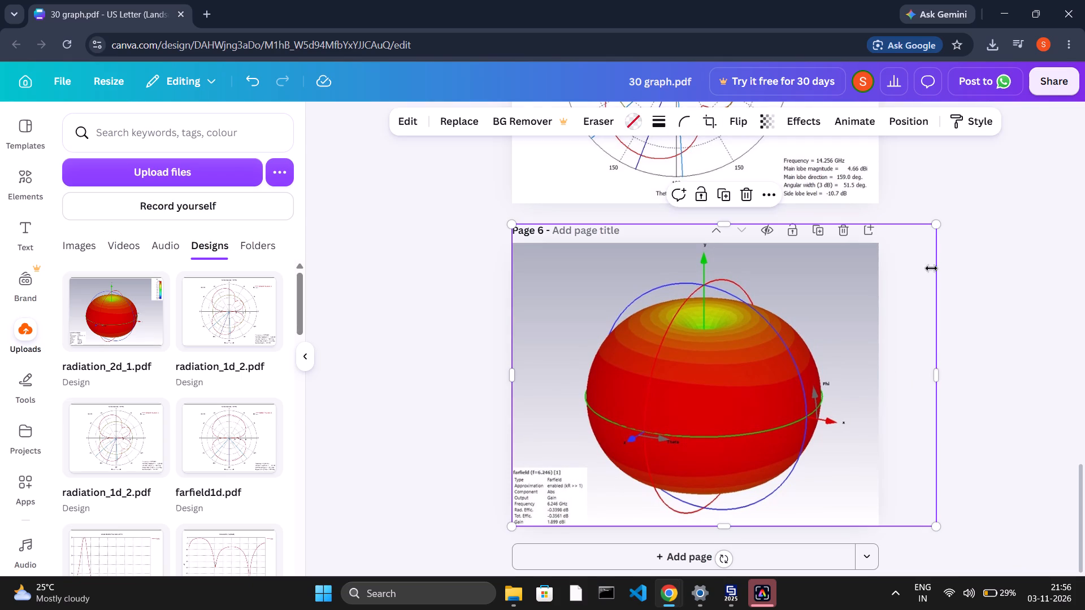
{"action": "left_click_drag", "start_coordinate": [939, 211], "coordinate": [939, 224]}
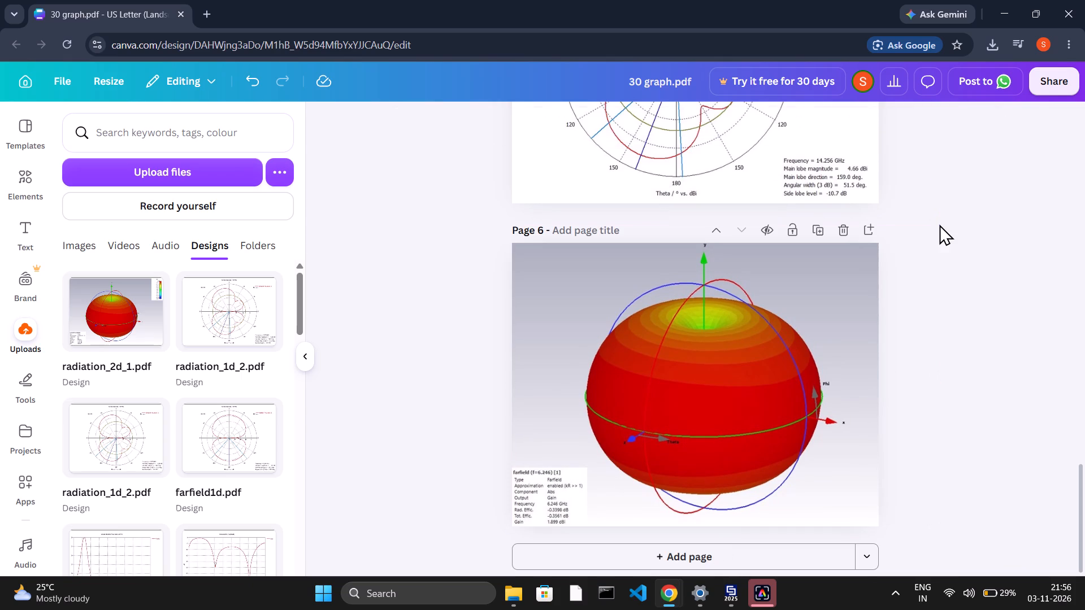
{"action": "left_click_drag", "start_coordinate": [939, 224], "coordinate": [923, 243]}
{"action": "left_click", "coordinate": [866, 256]}
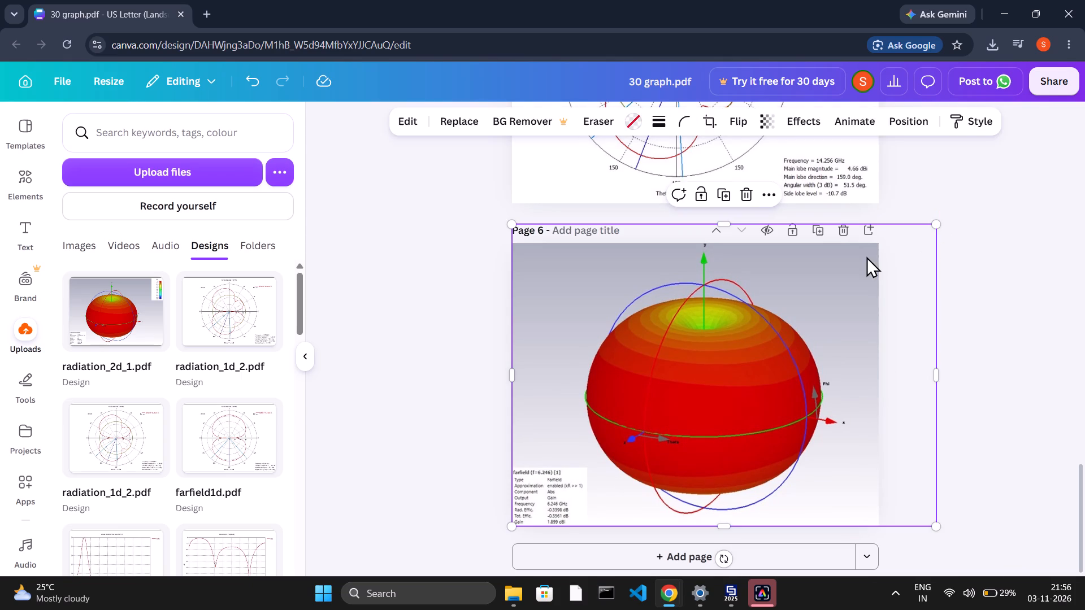
{"action": "left_click_drag", "start_coordinate": [936, 225], "coordinate": [925, 236]}
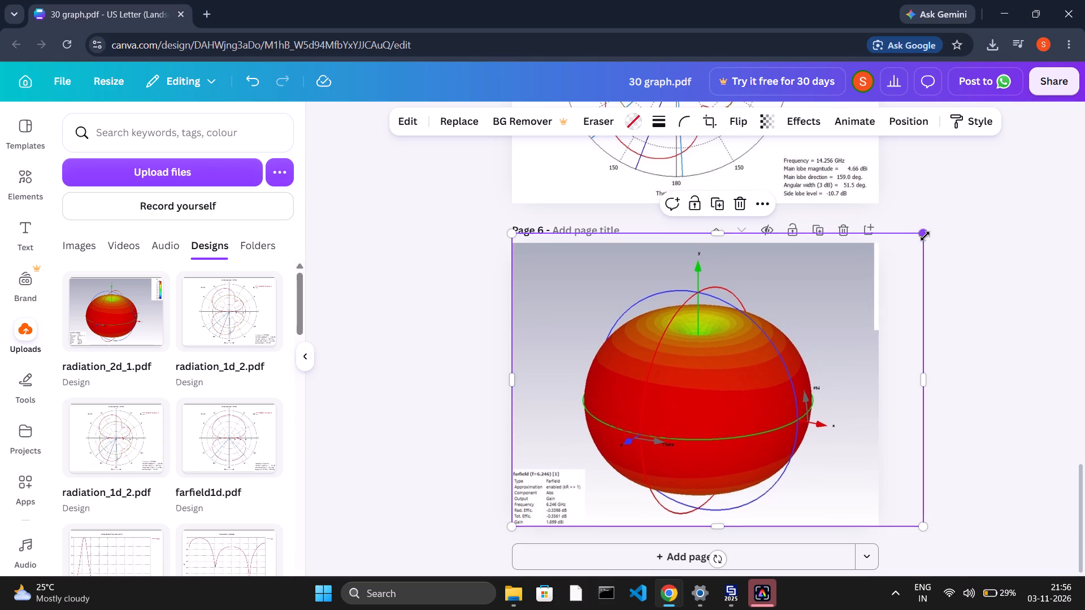
{"action": "left_click", "coordinate": [979, 313]}
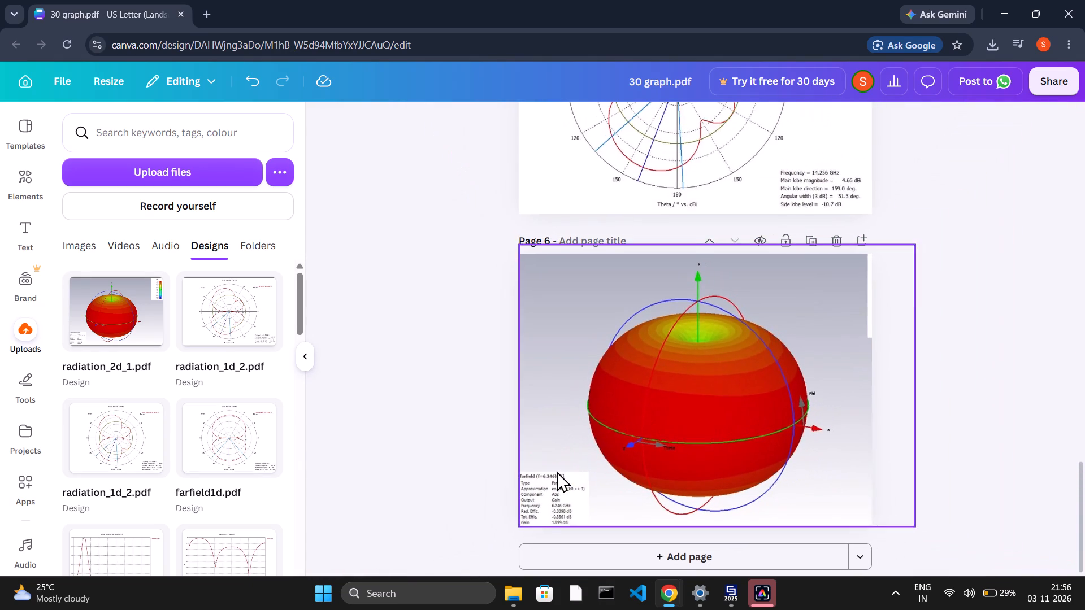
Download only page 6 of the design as a PNG.
{"action": "left_click", "coordinate": [1049, 82]}
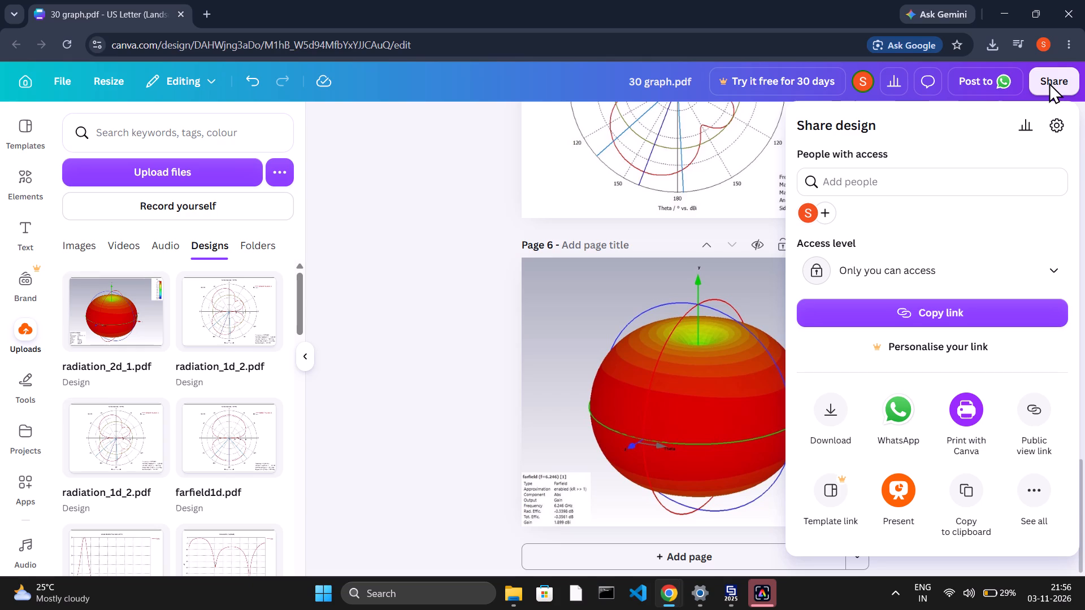
{"action": "left_click", "coordinate": [828, 410]}
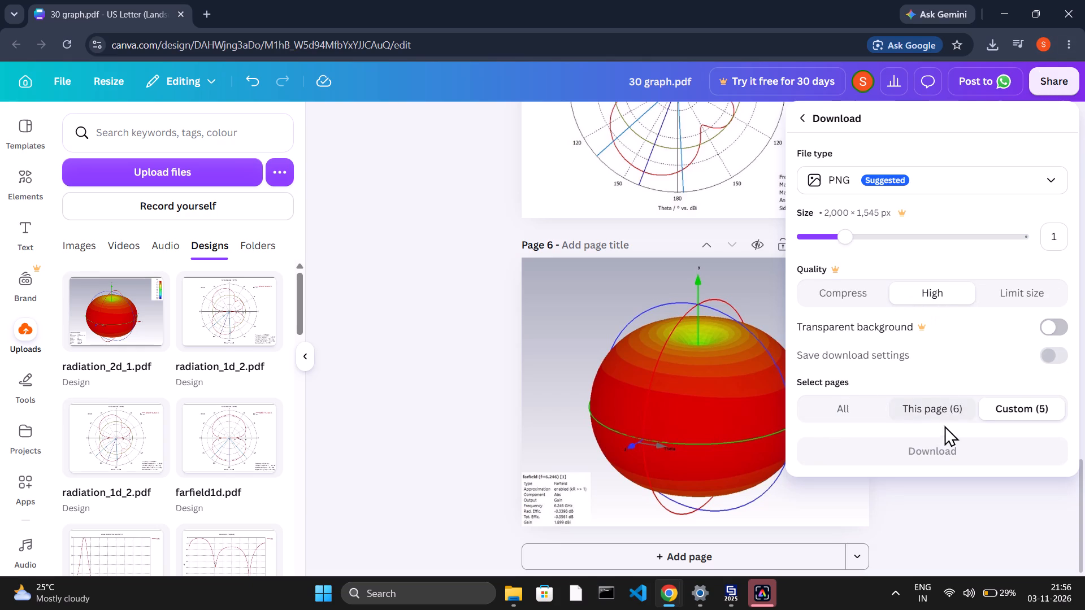
{"action": "left_click", "coordinate": [913, 404]}
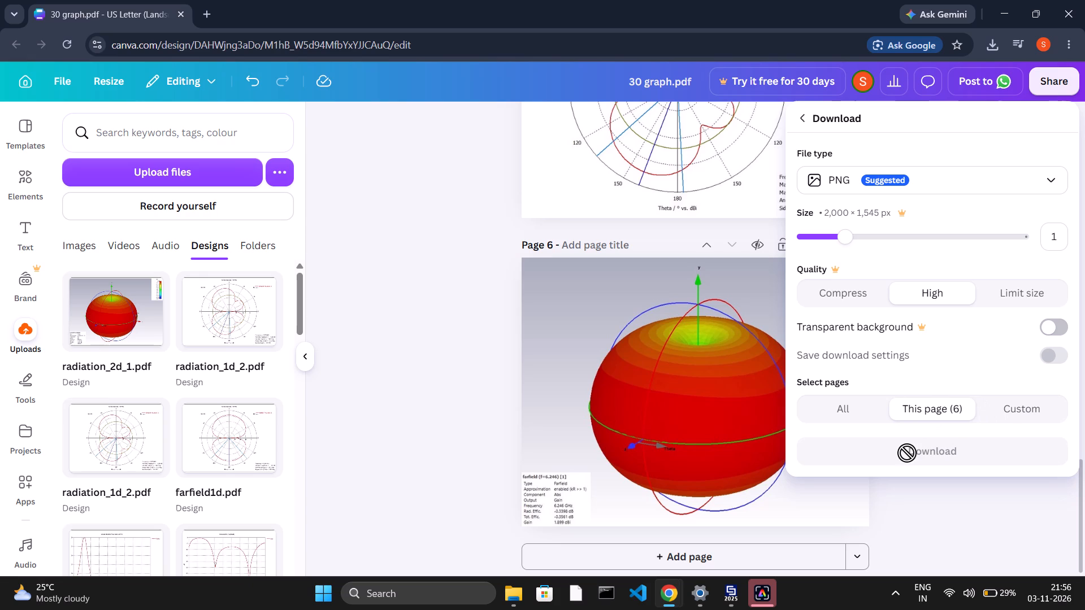
{"action": "left_click", "coordinate": [907, 452]}
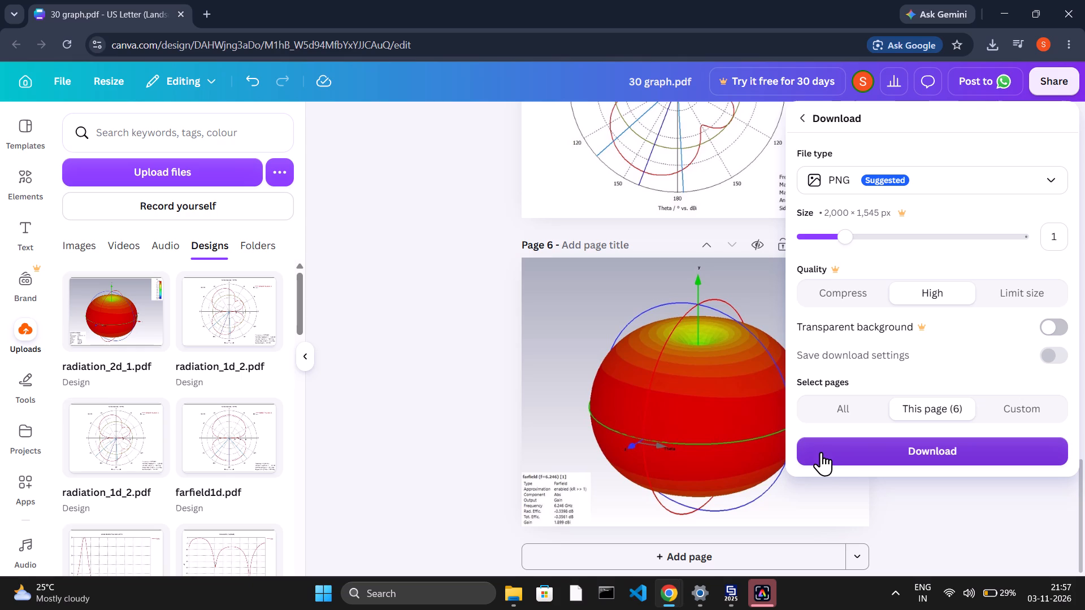
{"action": "left_click", "coordinate": [938, 452]}
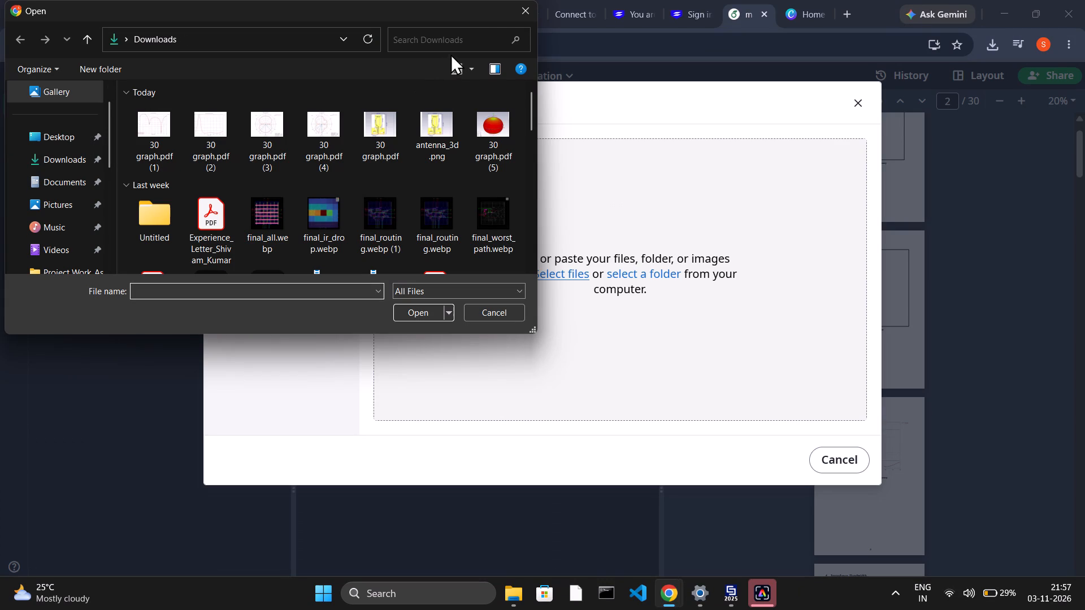
In Overleaf, upload 30 graph.pdf (5).png from Downloads to the project's images folder.
{"action": "left_click", "coordinate": [523, 10]}
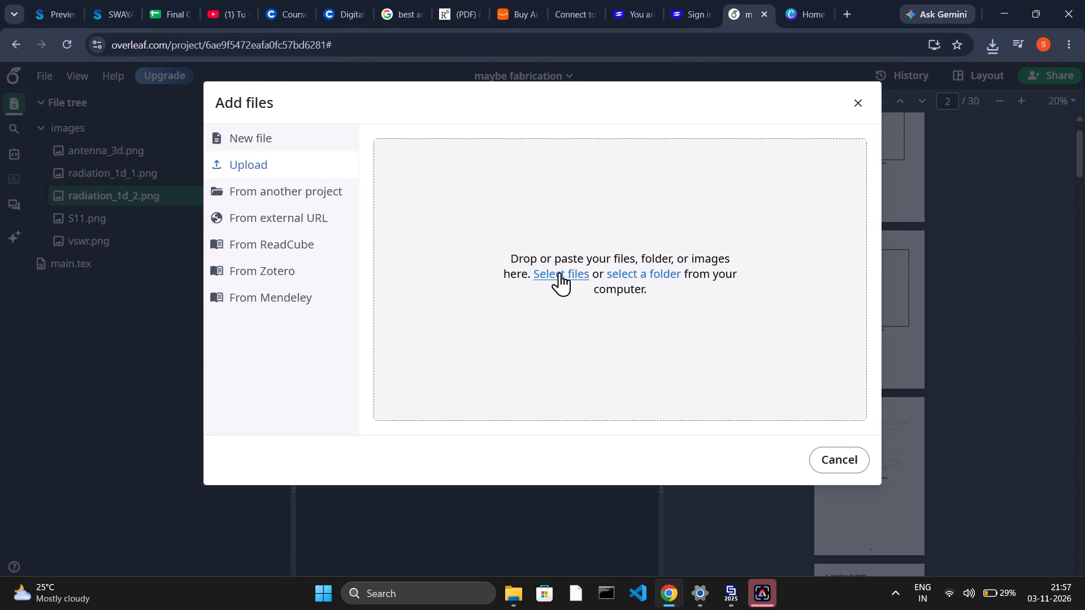
{"action": "left_click", "coordinate": [559, 272]}
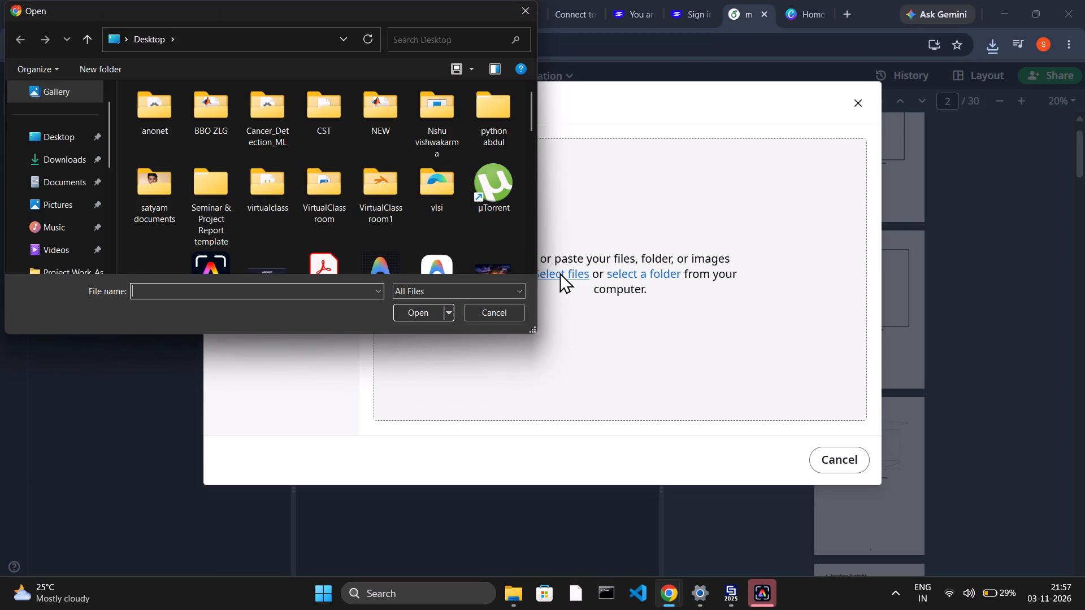
{"action": "left_click", "coordinate": [49, 153]}
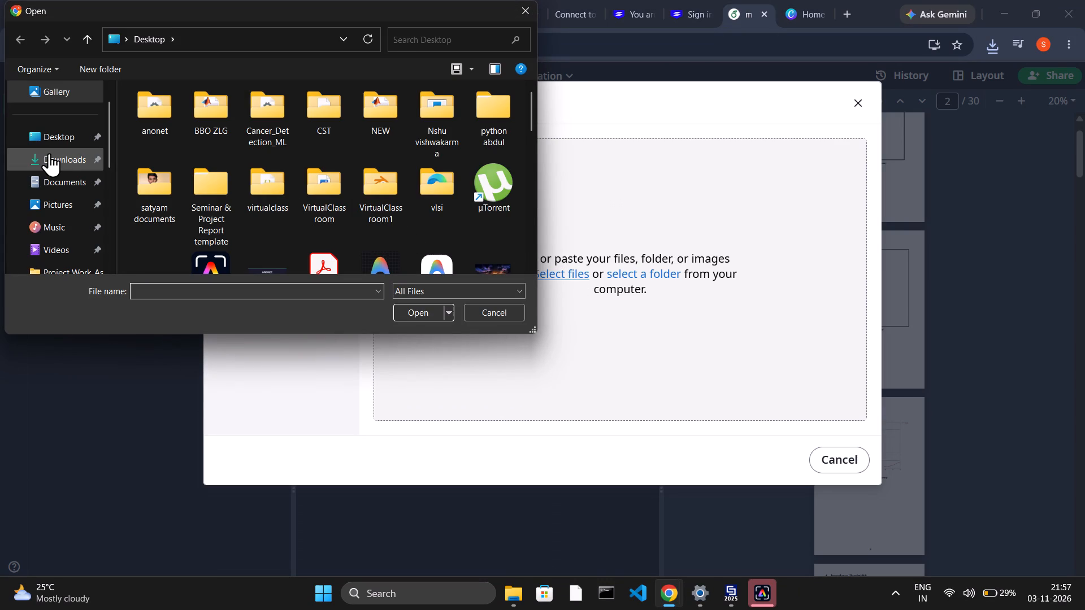
{"action": "double_click", "coordinate": [390, 135]}
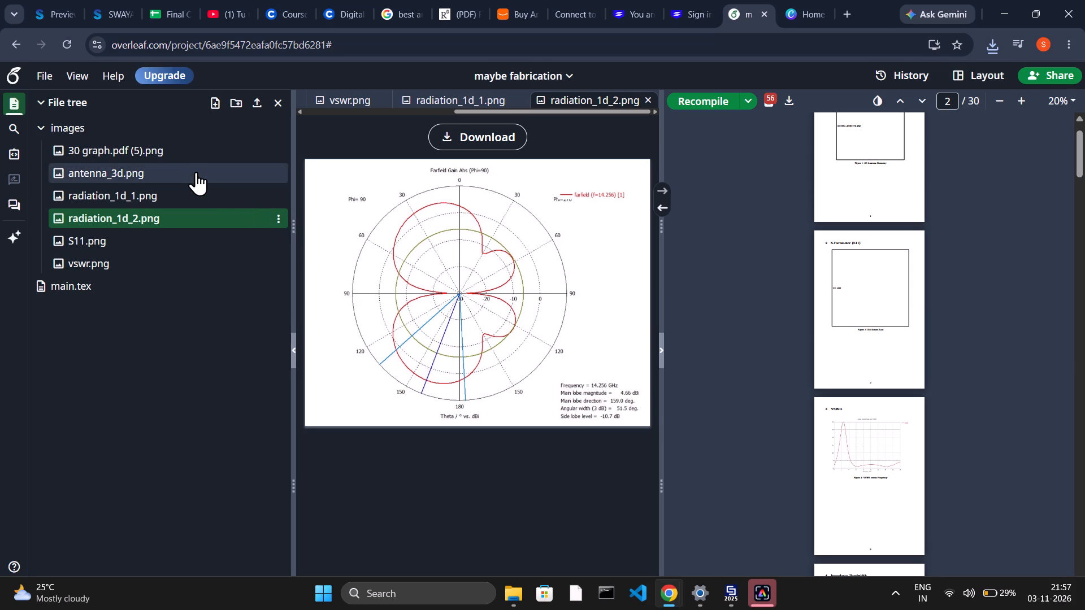
Rename the uploaded 30 graph.pdf (5).png in the images folder as radiation_2d_1.png.
{"action": "left_click", "coordinate": [175, 154]}
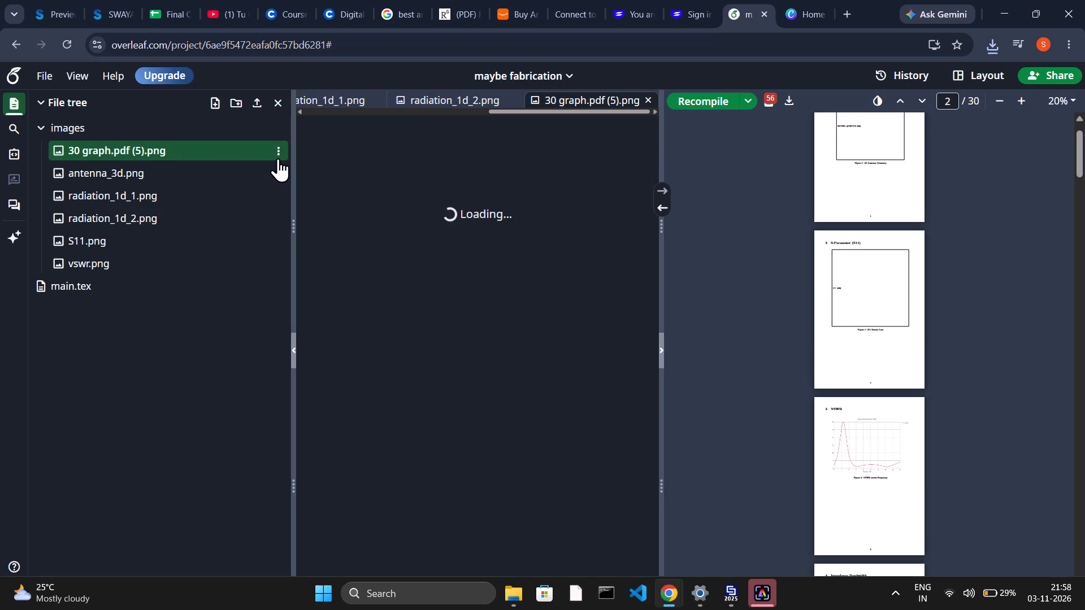
{"action": "left_click", "coordinate": [278, 154]}
{"action": "left_click", "coordinate": [305, 175]}
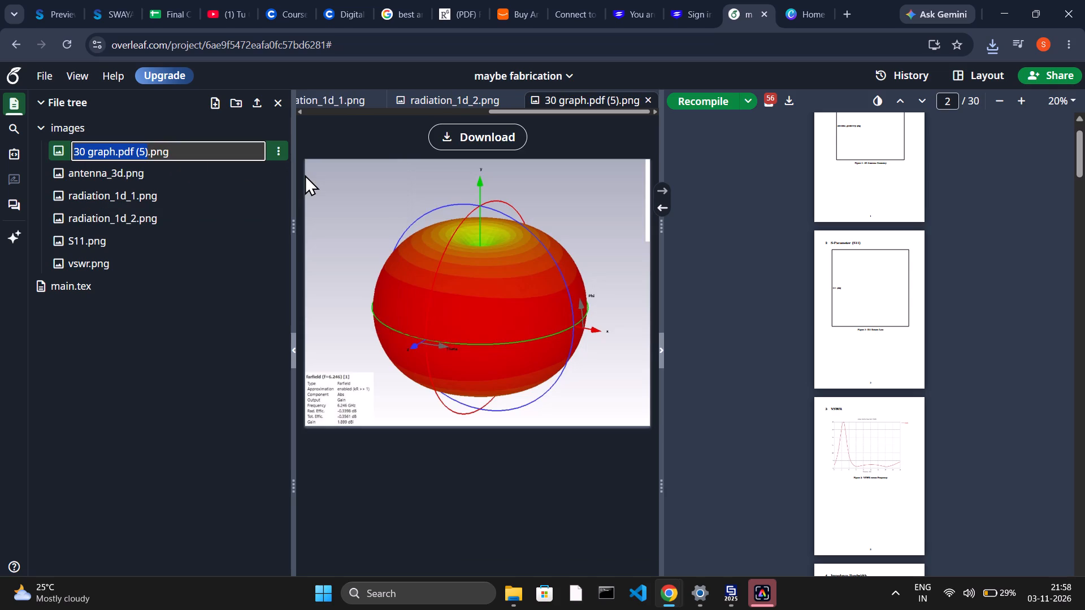
{"action": "key", "text": "ctrl+a"}
{"action": "key", "text": "ctrl+v"}
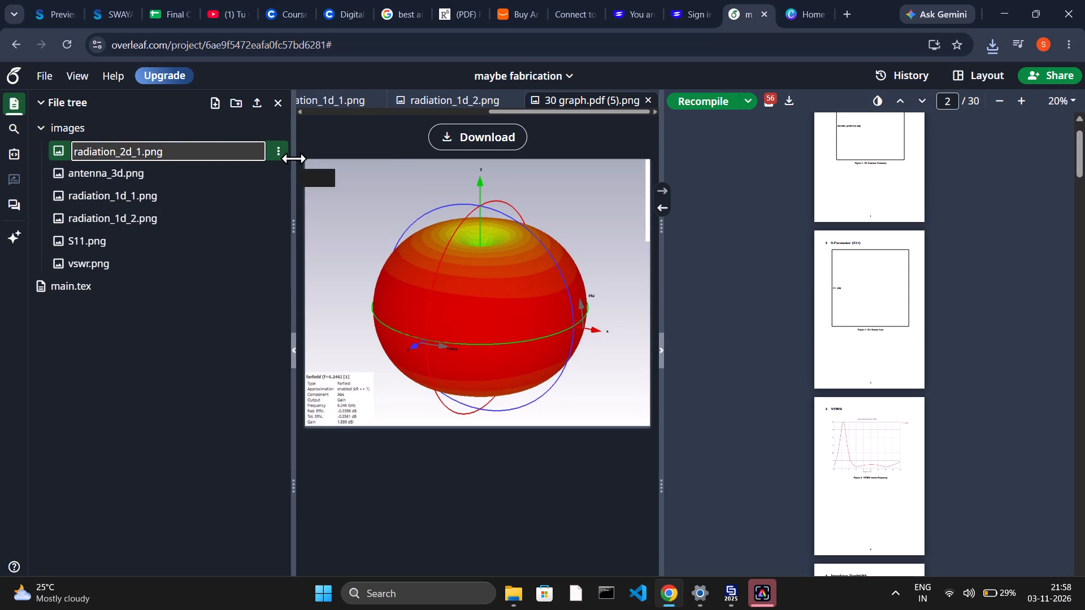
{"action": "key", "text": "Return"}
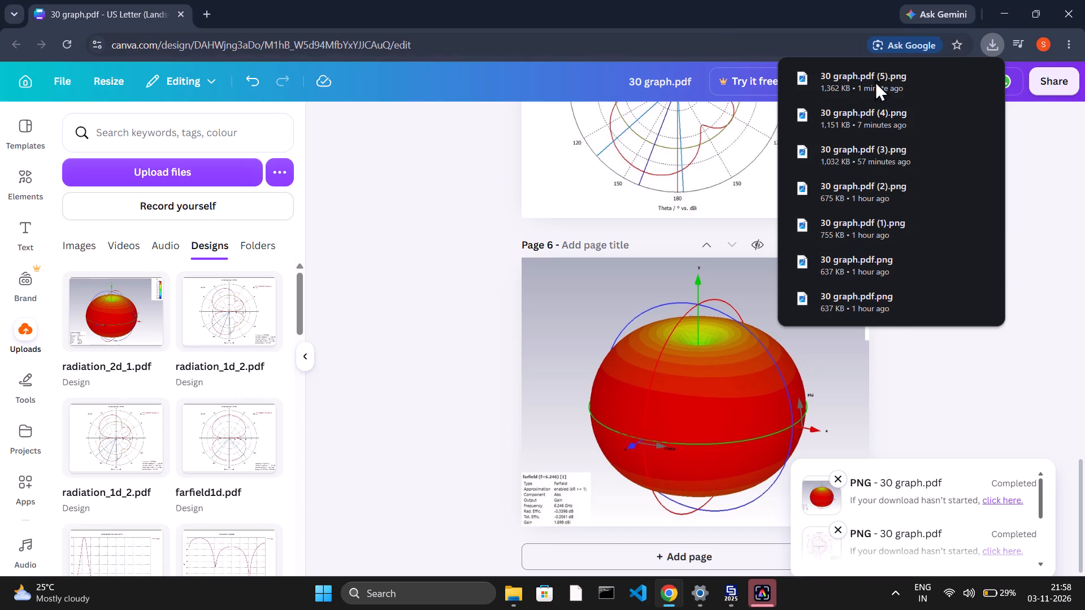
Back in Canva, add two blank pages, 7 and 8, after page 6 and select page 7.
{"action": "left_click", "coordinate": [550, 185]}
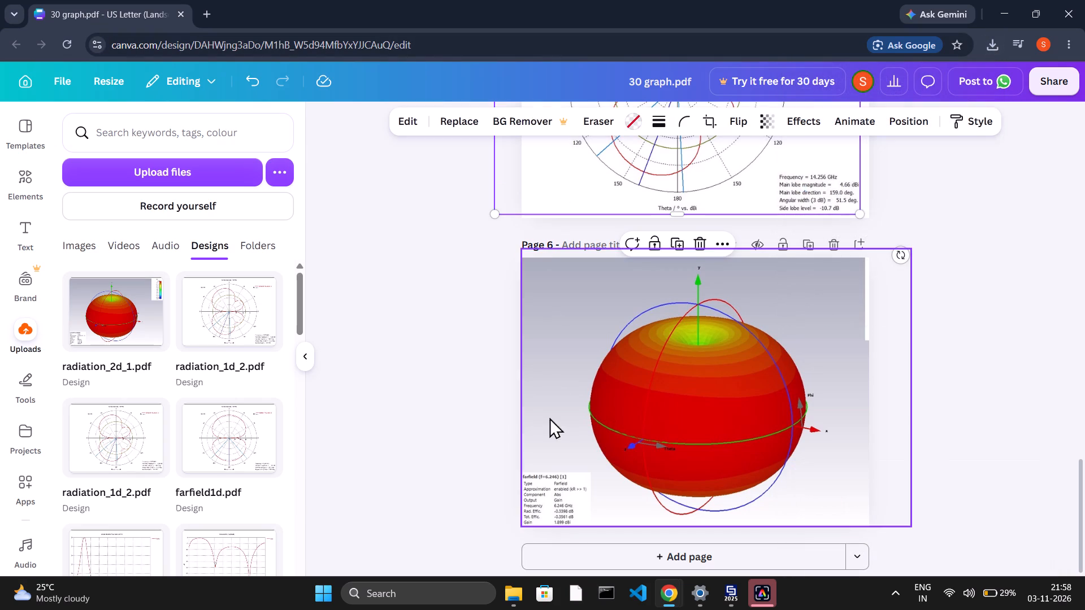
{"action": "left_click", "coordinate": [581, 569]}
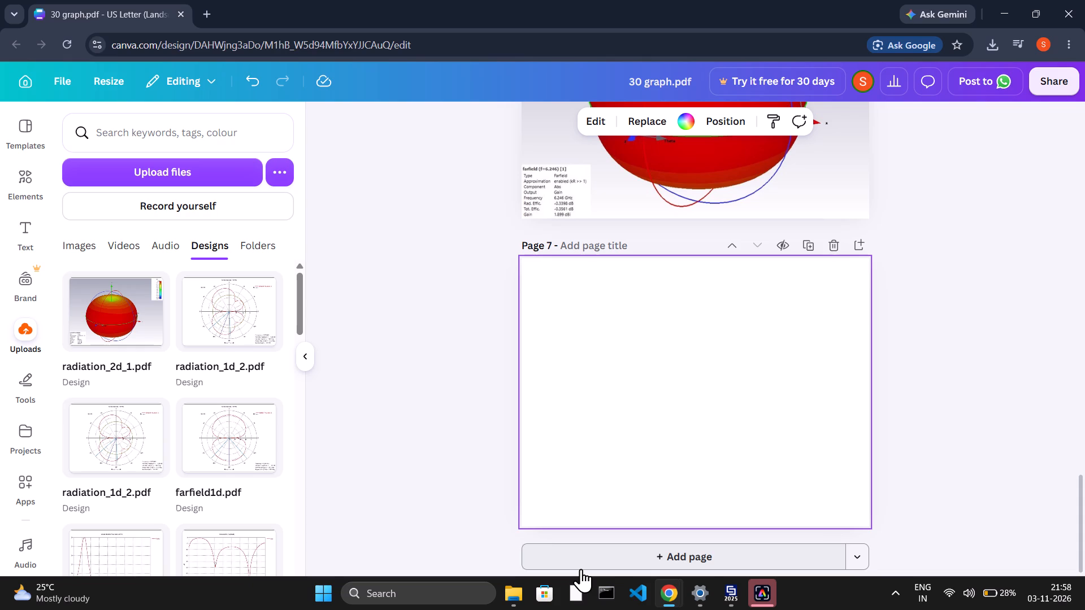
{"action": "key", "text": "Return"}
{"action": "key", "text": "Up"}
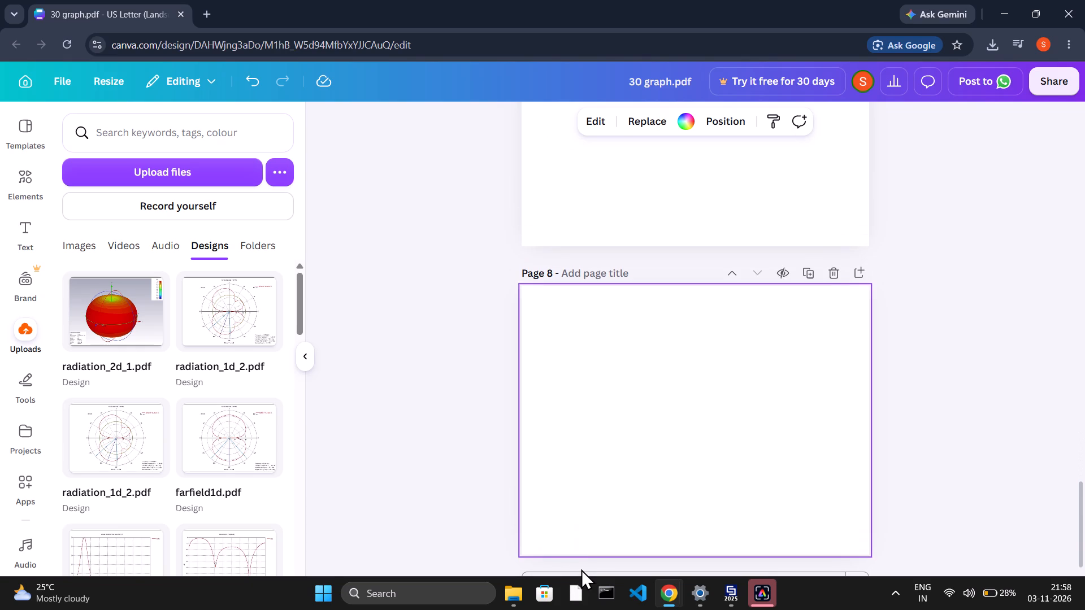
{"action": "scroll", "coordinate": [581, 569], "scroll_direction": "up", "scroll_amount": 6}
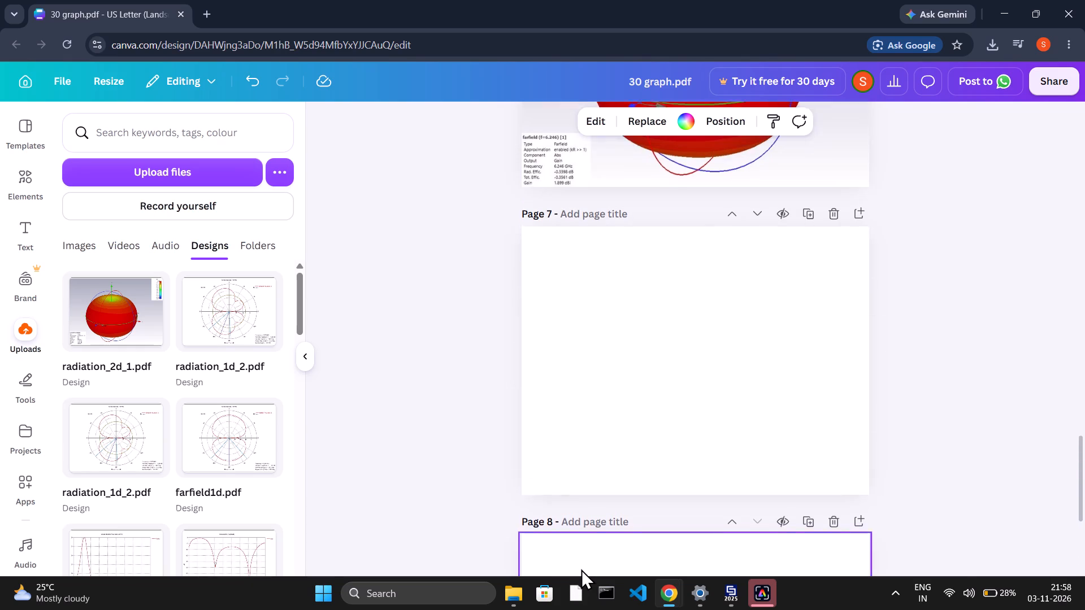
{"action": "left_click", "coordinate": [697, 376]}
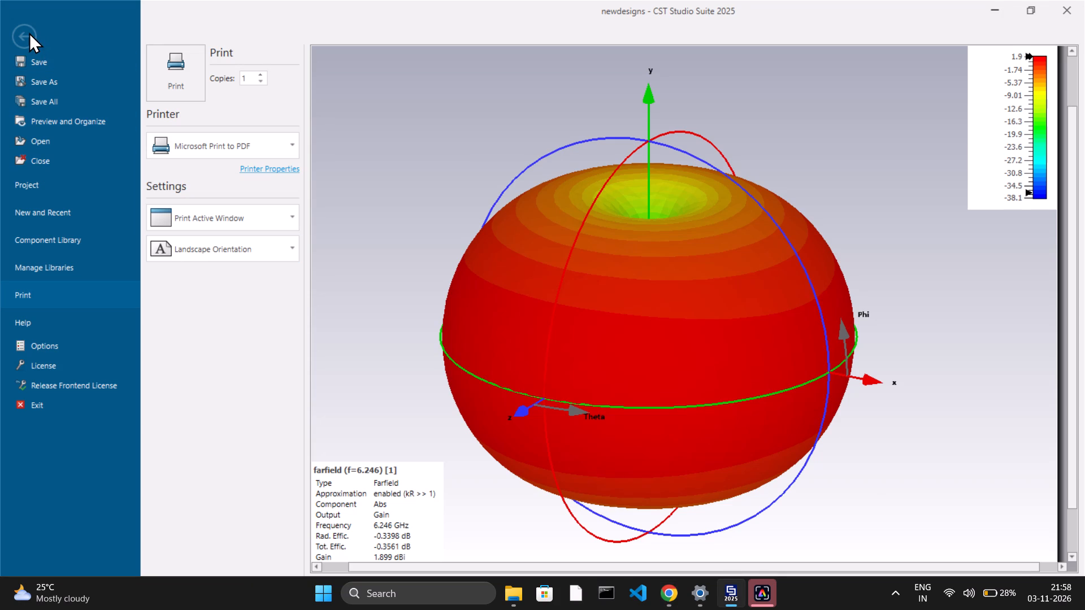
Switch to CST Studio Suite, leave the print preview and display the 3D plot of farfield (f=14.256) [1].
{"action": "left_click", "coordinate": [28, 31]}
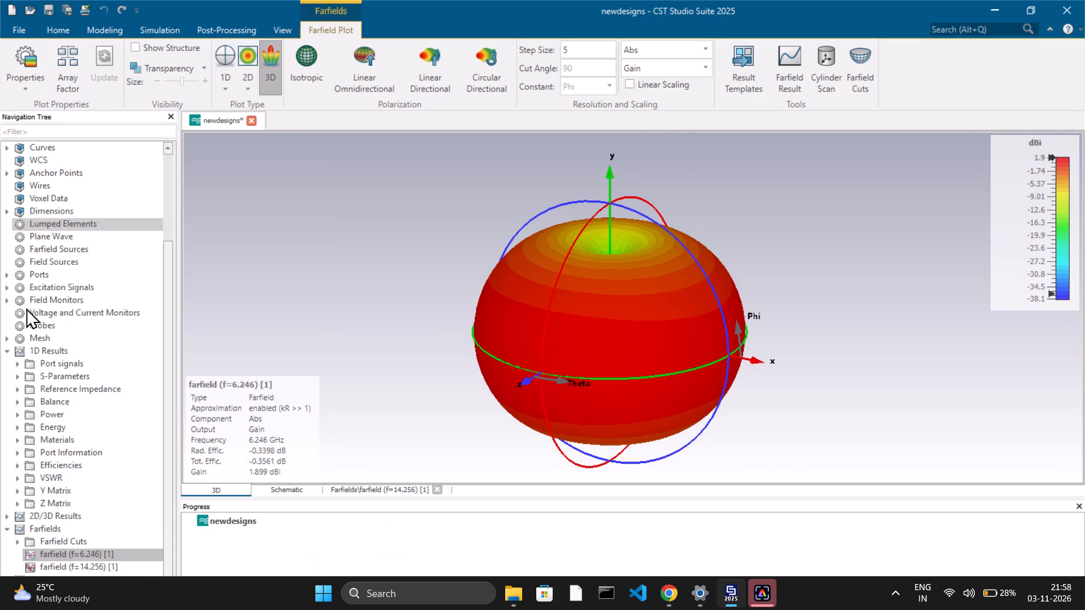
{"action": "left_click", "coordinate": [95, 568]}
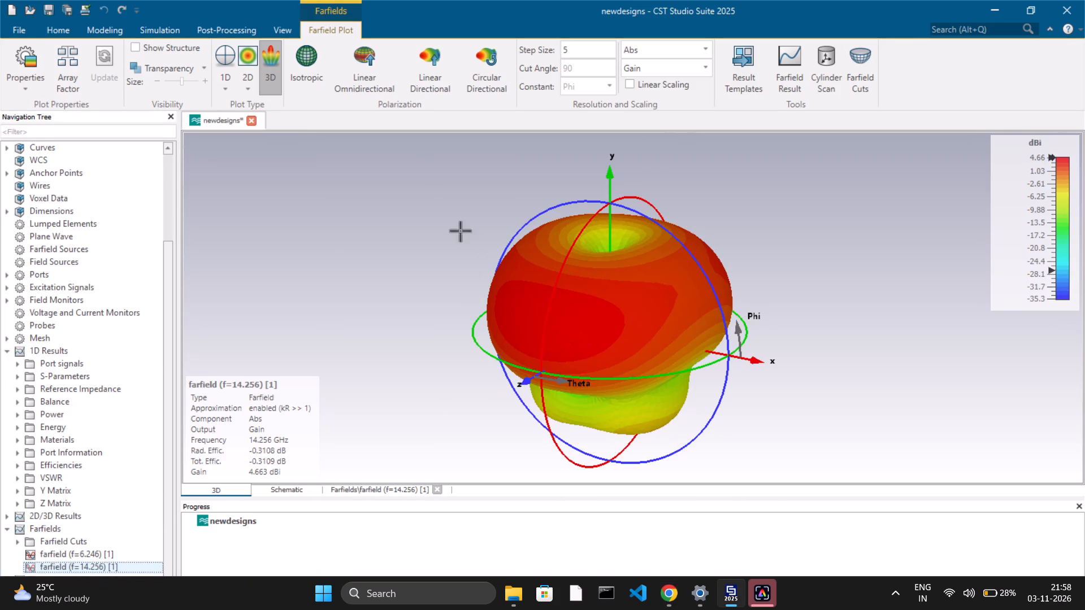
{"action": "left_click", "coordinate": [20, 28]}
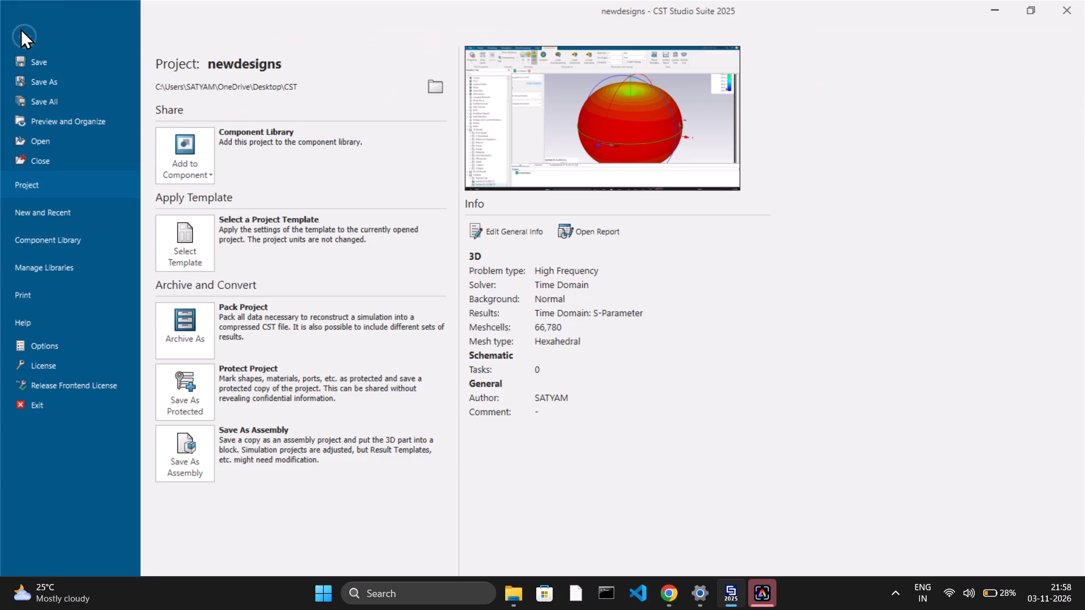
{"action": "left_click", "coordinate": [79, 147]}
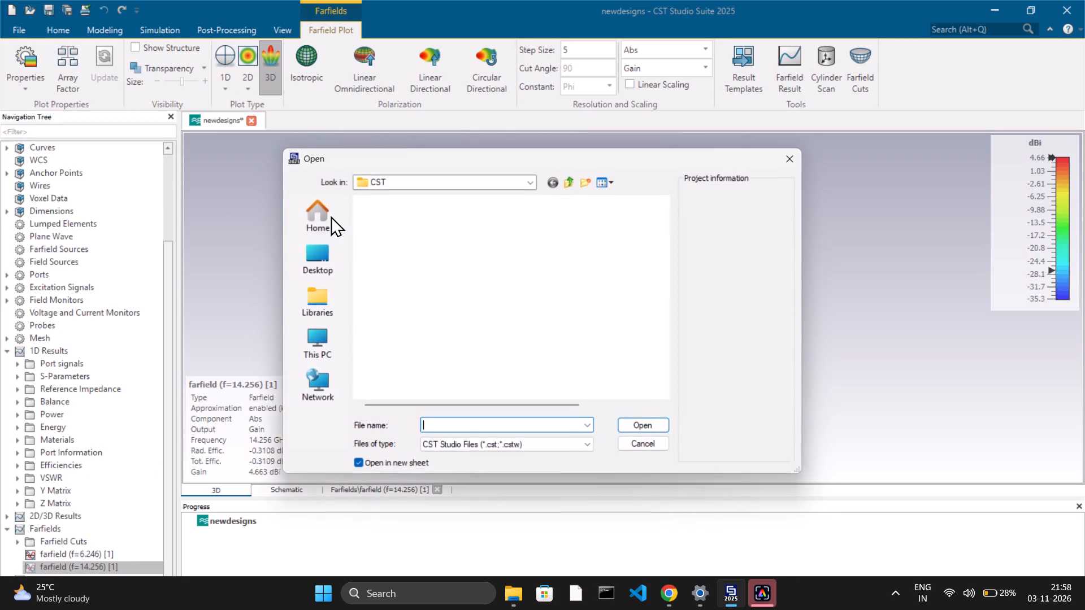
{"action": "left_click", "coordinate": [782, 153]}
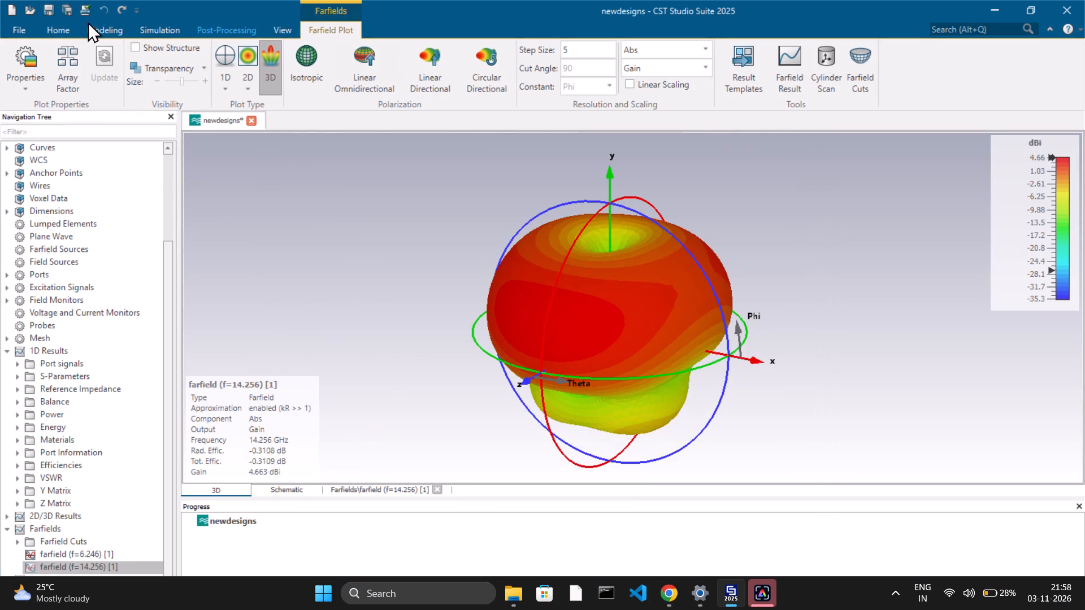
Open the print preview for the 14.256 GHz 3D farfield plot.
{"action": "left_click", "coordinate": [28, 24]}
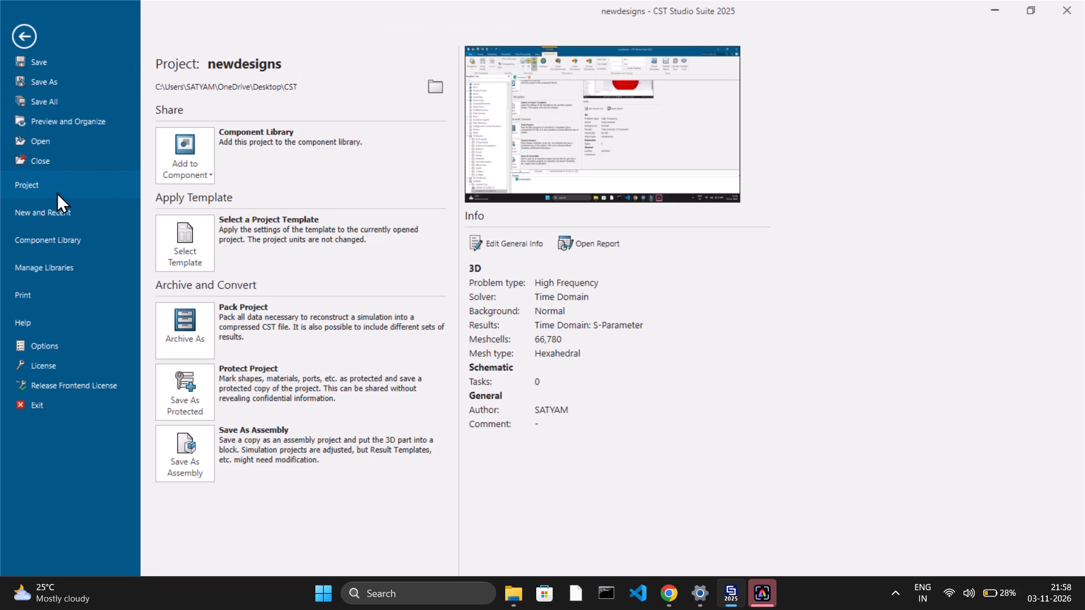
{"action": "left_click", "coordinate": [60, 290]}
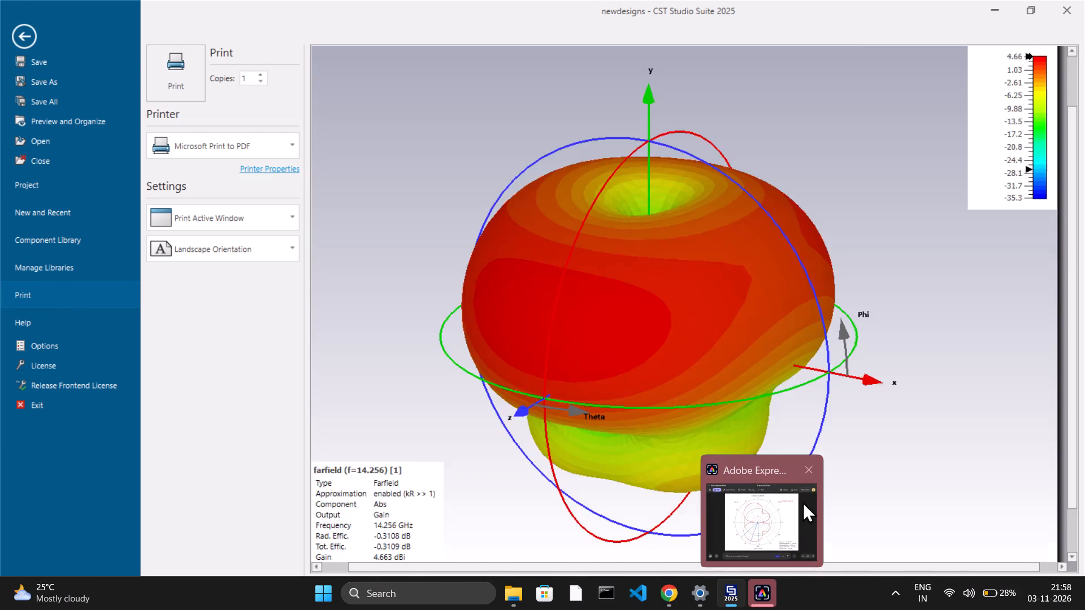
Close the Adobe Express window.
{"action": "left_click", "coordinate": [810, 463]}
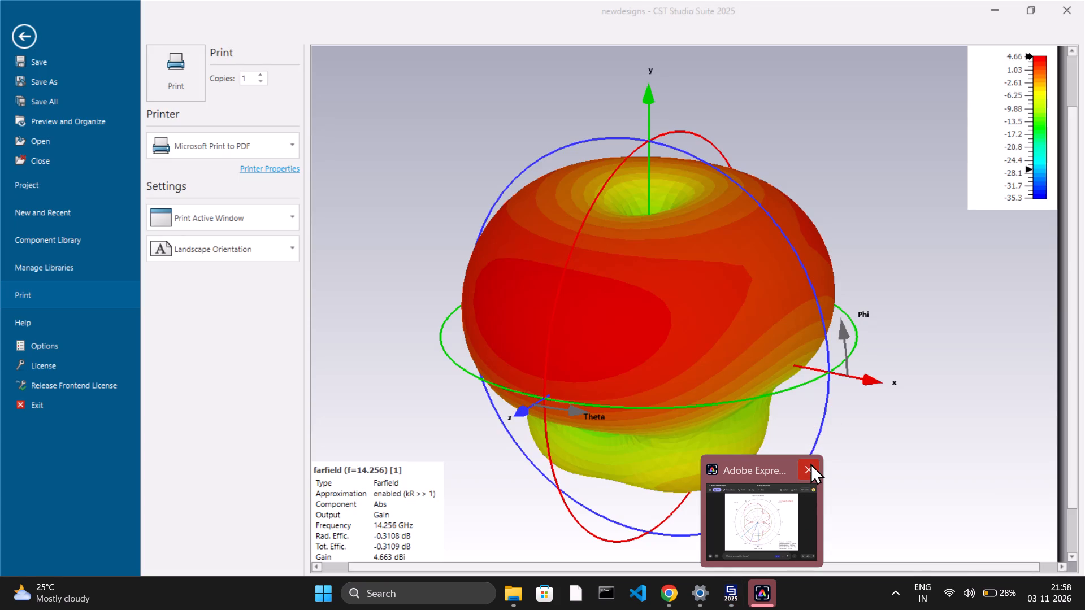
{"action": "triple_click", "coordinate": [810, 463]}
{"action": "triple_click", "coordinate": [810, 463]}
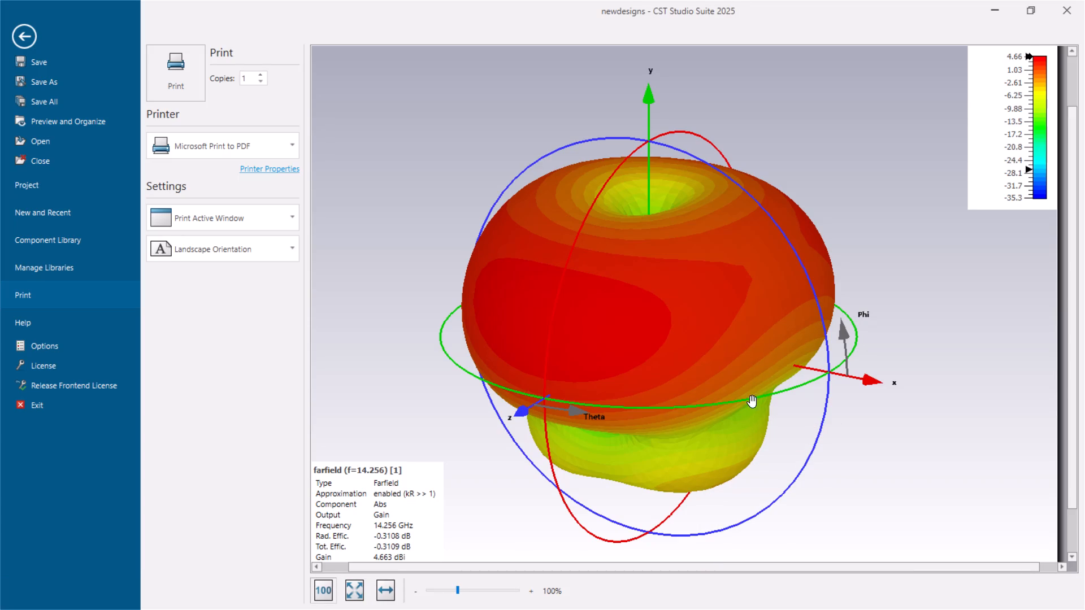
Print the 14.256 GHz 3D farfield plot to a PDF on the Desktop named radiation_2d_2.
{"action": "left_click", "coordinate": [204, 68]}
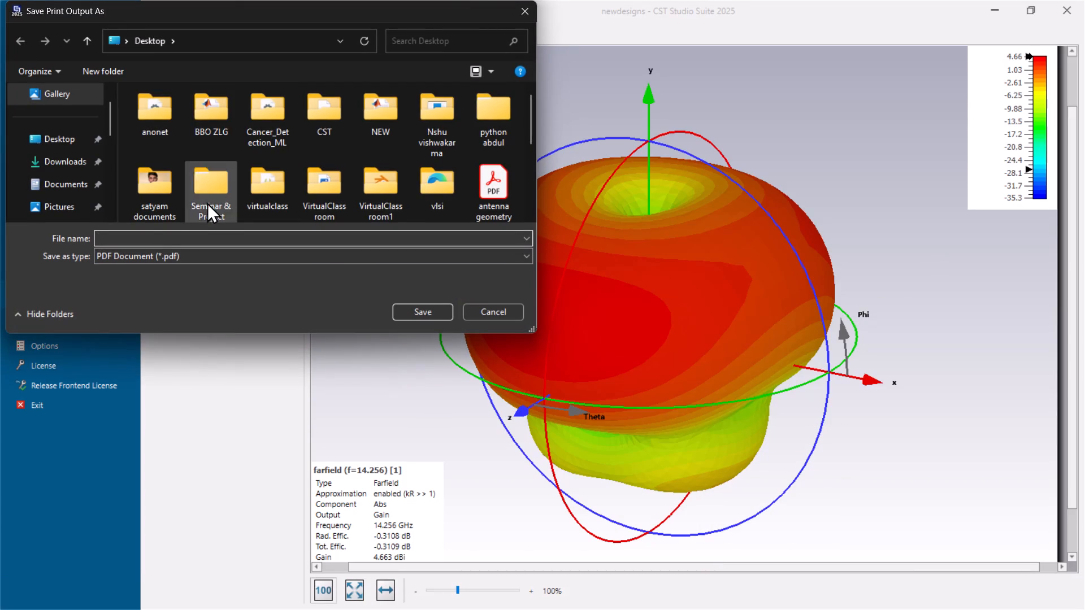
{"action": "left_click", "coordinate": [152, 236]}
{"action": "key", "text": "ctrl+v"}
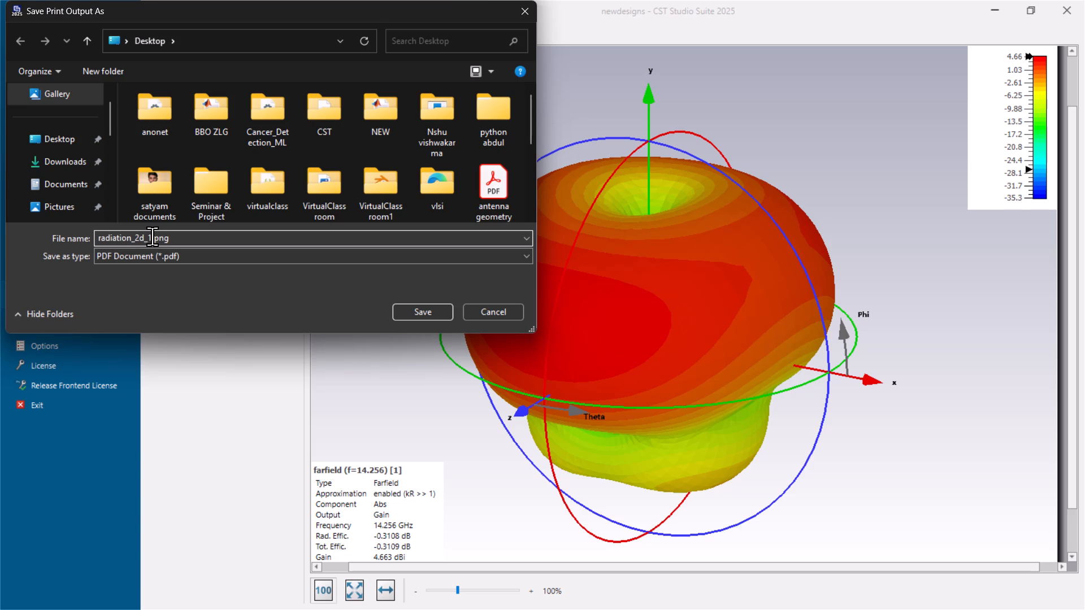
{"action": "left_click", "coordinate": [151, 235]}
{"action": "key", "text": "BackSpace"}
{"action": "triple_click", "coordinate": [192, 241]}
{"action": "key", "text": "BackSpace"}
{"action": "key", "text": "BackSpace"}
{"action": "key", "text": "BackSpace"}
{"action": "key", "text": "BackSpace"}
{"action": "key", "text": "2"}
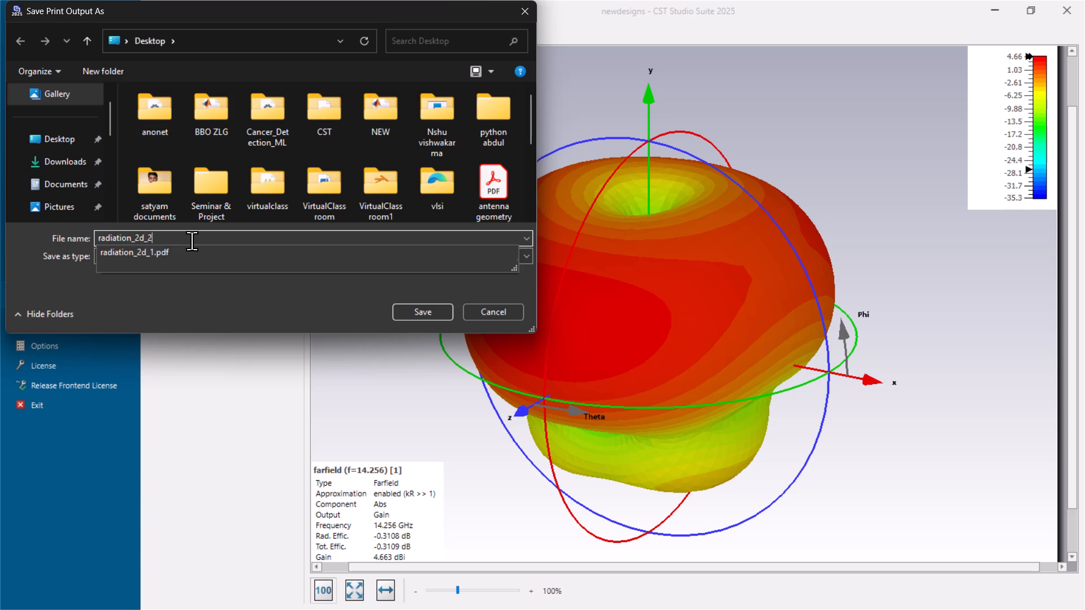
{"action": "key", "text": "Return"}
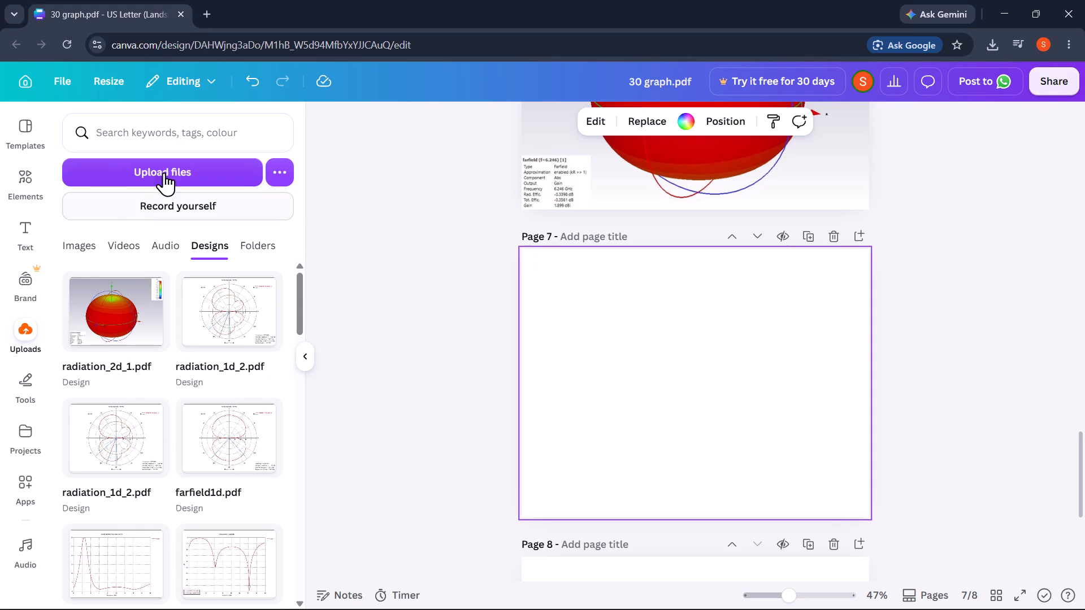
Switch to Canva, upload radiation_2d_2.pdf from the Desktop and place it on blank page 7.
{"action": "left_click", "coordinate": [167, 171]}
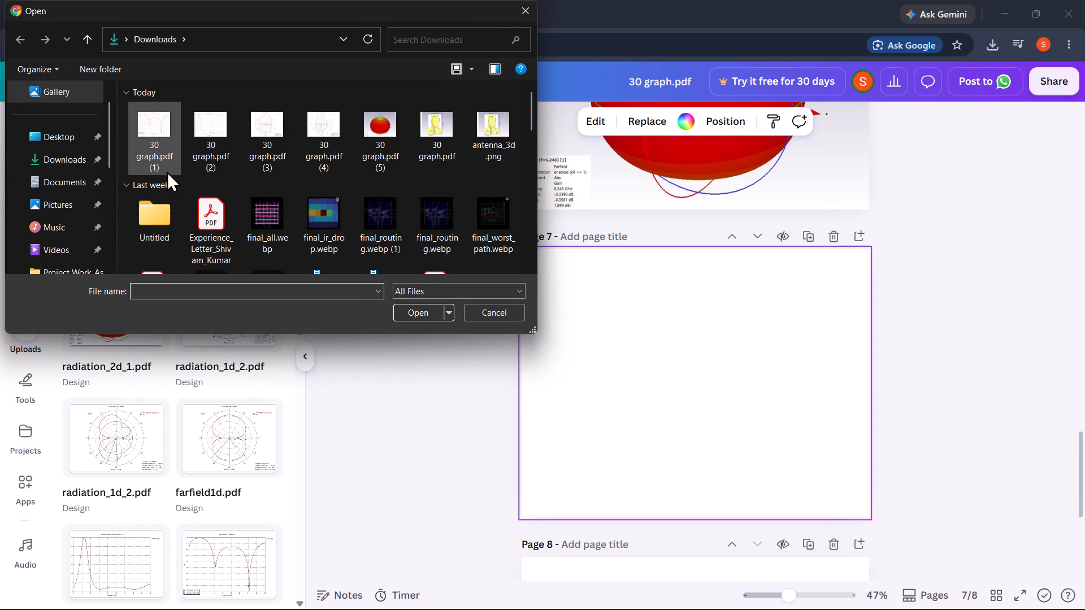
{"action": "left_click", "coordinate": [59, 134]}
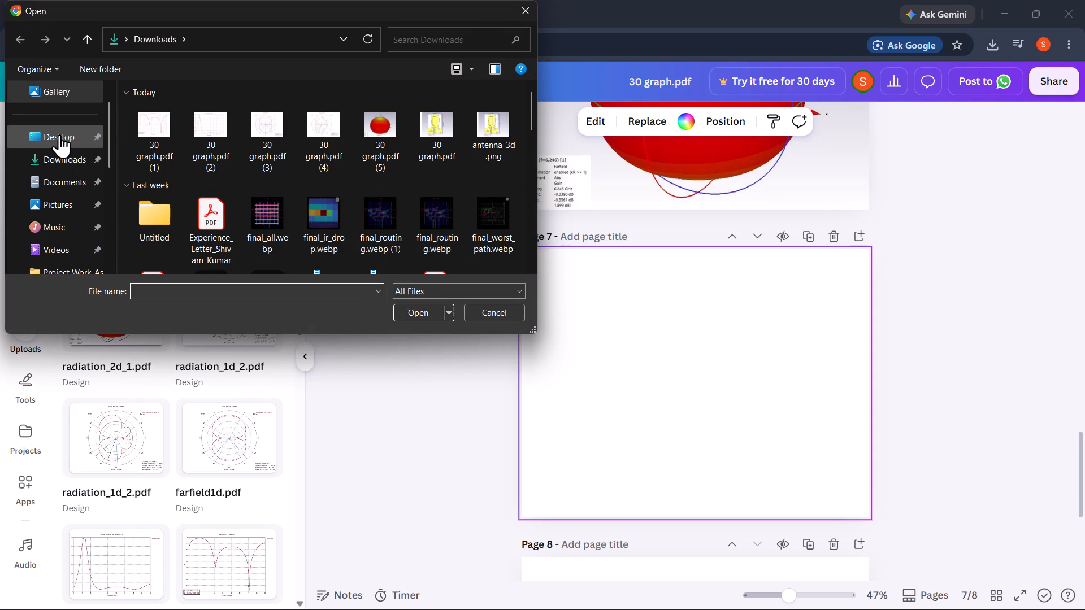
{"action": "scroll", "coordinate": [298, 213], "scroll_direction": "down", "scroll_amount": 2}
{"action": "scroll", "coordinate": [298, 213], "scroll_direction": "right", "scroll_amount": 1}
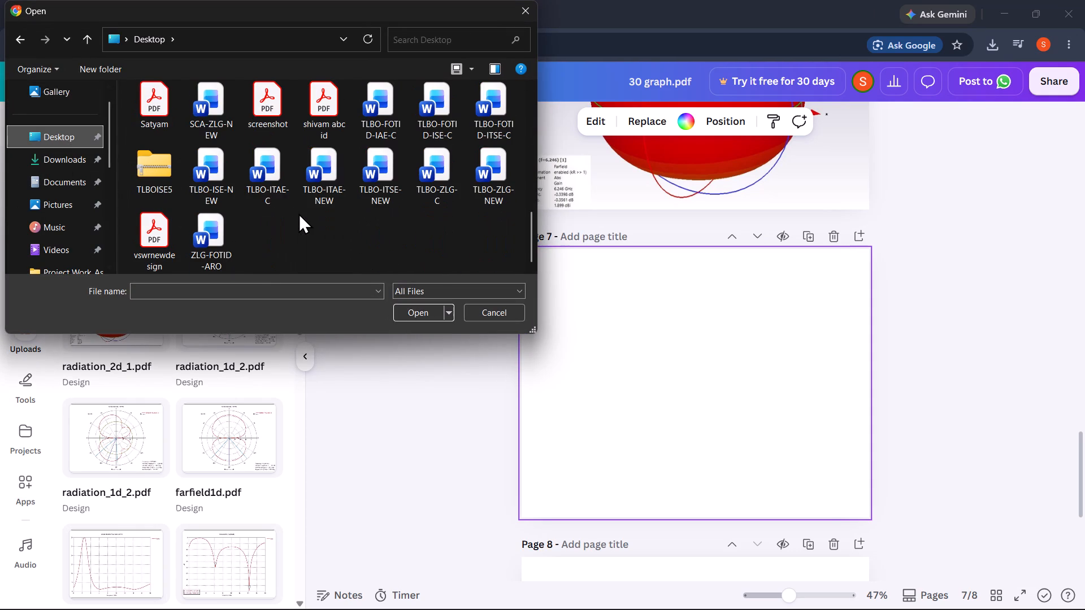
{"action": "scroll", "coordinate": [298, 213], "scroll_direction": "right", "scroll_amount": 1}
{"action": "double_click", "coordinate": [207, 120]}
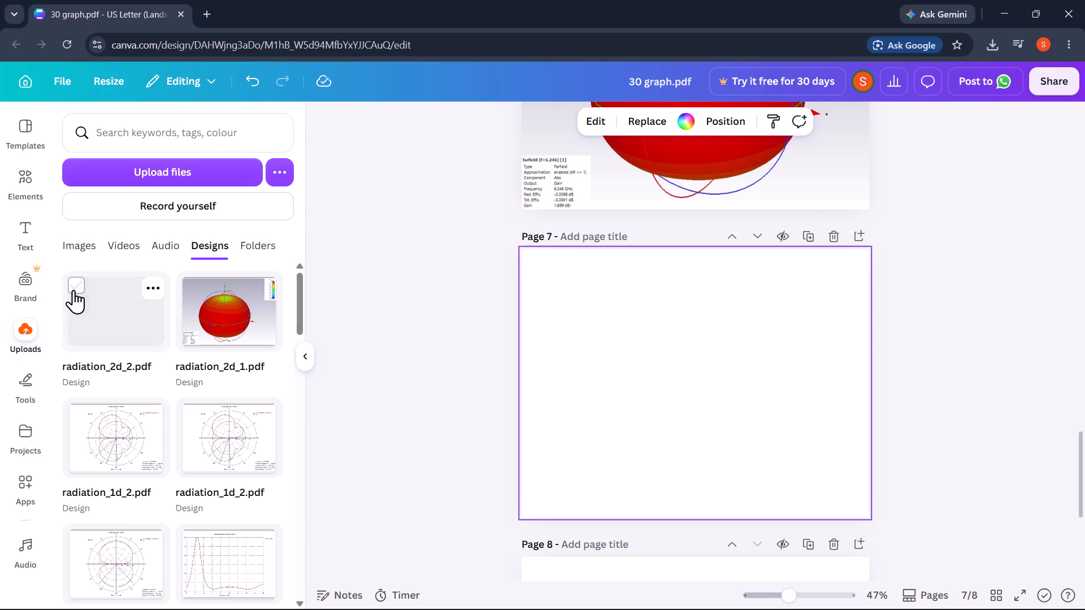
{"action": "left_click", "coordinate": [107, 315]}
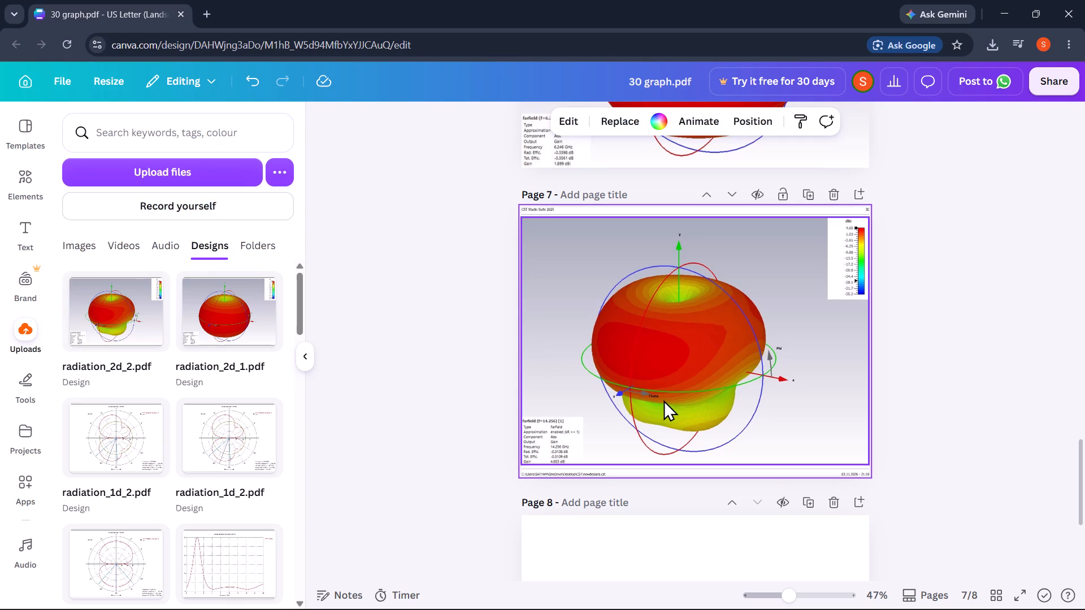
Remove the CST header text and the footer line with file path and date from page 7.
{"action": "left_click_drag", "start_coordinate": [653, 208], "coordinate": [14, 203]}
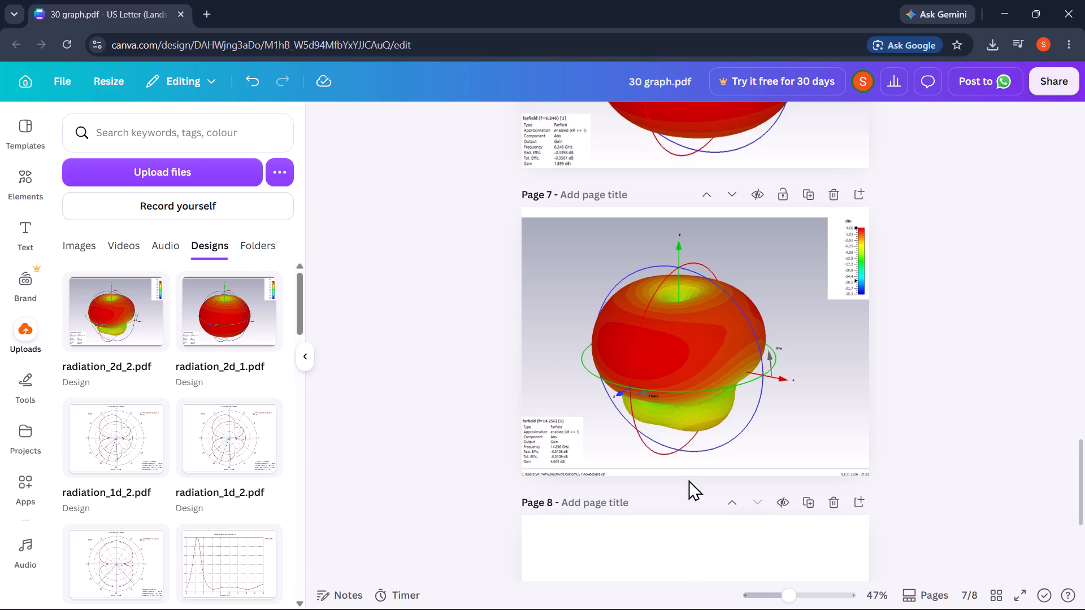
{"action": "left_click_drag", "start_coordinate": [692, 470], "coordinate": [12, 534]}
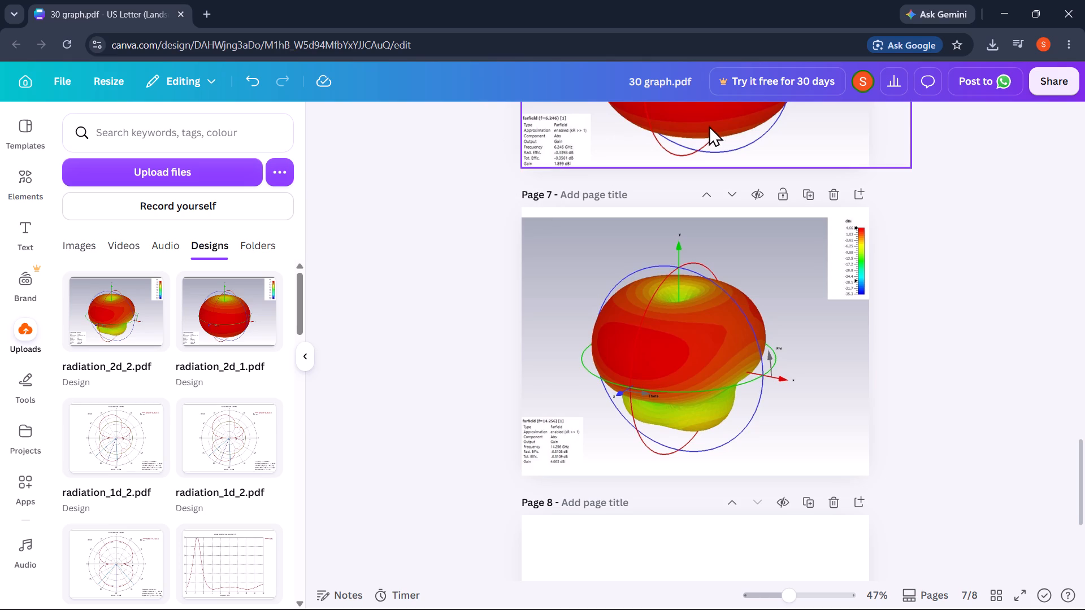
Enlarge and reposition the 14.256 GHz farfield image to fill page 7, pushing its colour scale past the page edge.
{"action": "left_click", "coordinate": [632, 307]}
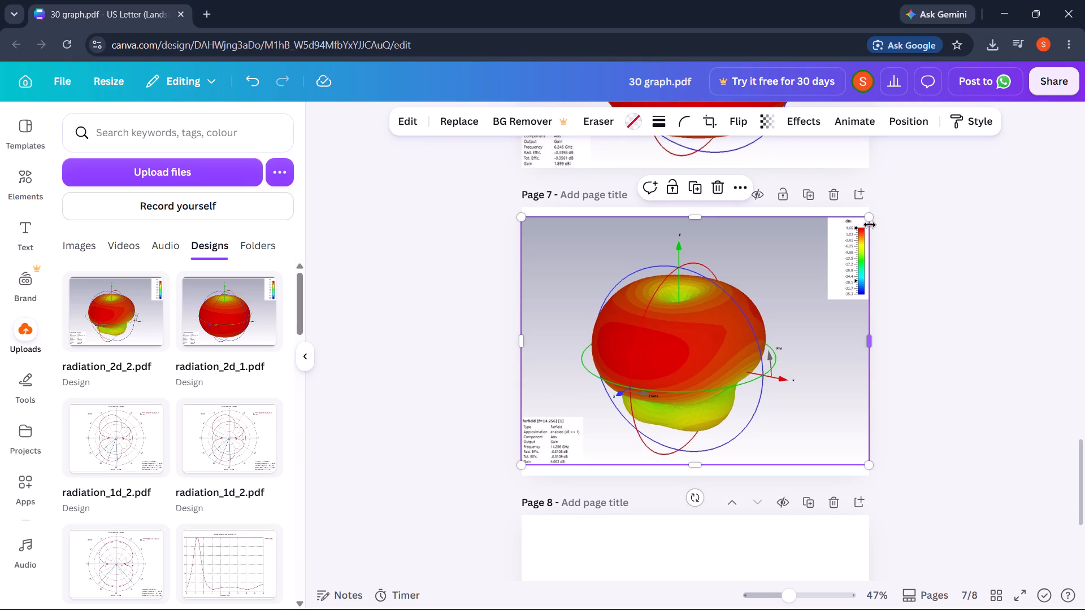
{"action": "left_click_drag", "start_coordinate": [871, 220], "coordinate": [876, 210]}
{"action": "left_click_drag", "start_coordinate": [876, 210], "coordinate": [932, 166]}
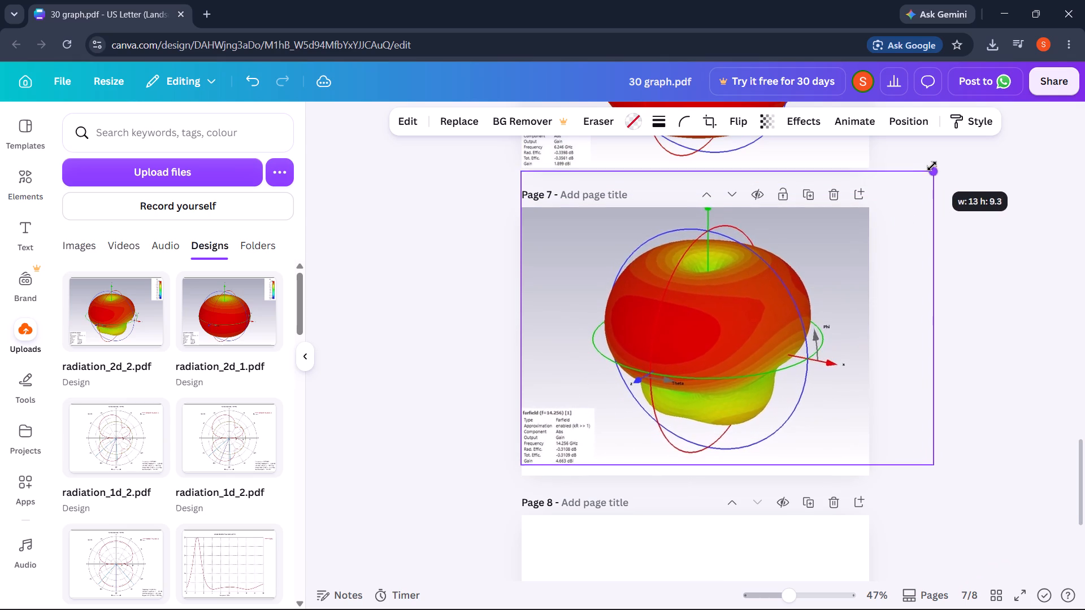
{"action": "left_click_drag", "start_coordinate": [932, 166], "coordinate": [948, 156]}
{"action": "left_click_drag", "start_coordinate": [762, 294], "coordinate": [762, 311]}
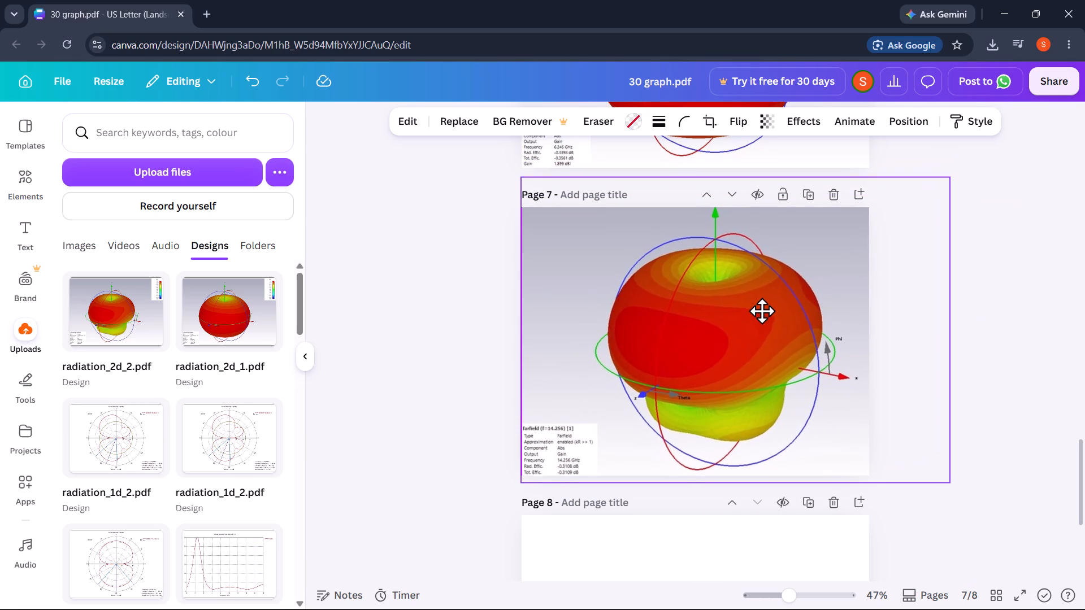
{"action": "left_click_drag", "start_coordinate": [762, 311], "coordinate": [761, 304]}
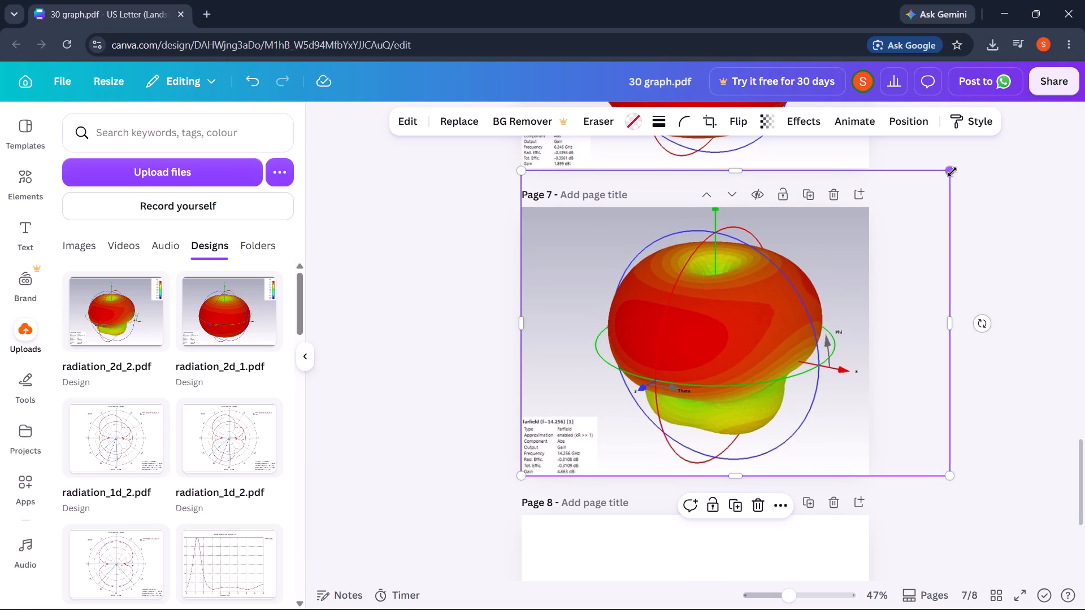
{"action": "left_click_drag", "start_coordinate": [952, 172], "coordinate": [922, 202]}
Download only page 7 of the design as a PNG.
{"action": "left_click", "coordinate": [1043, 90]}
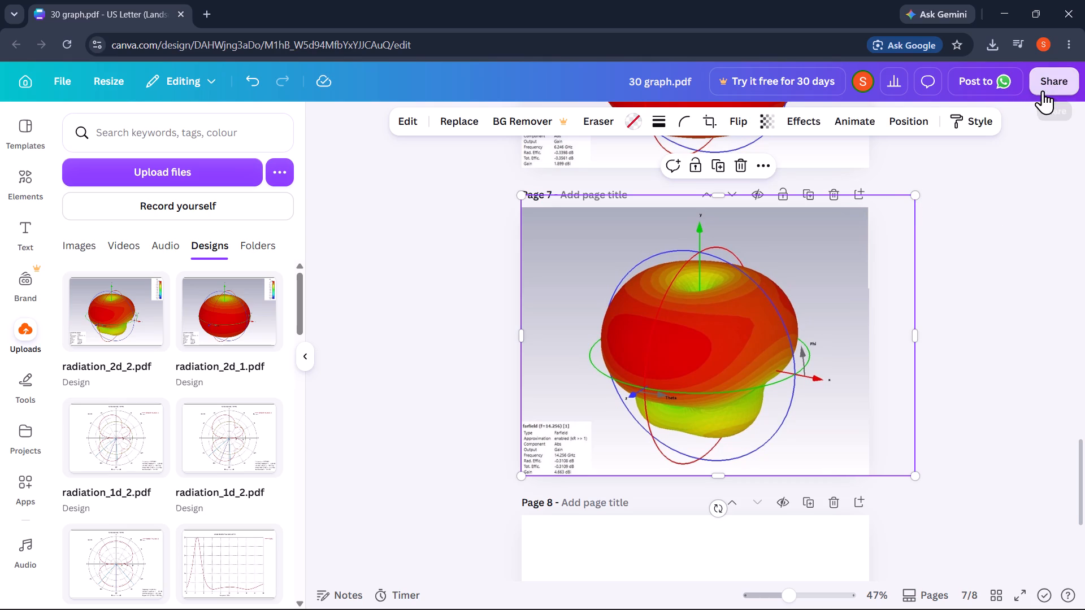
{"action": "left_click", "coordinate": [816, 433]}
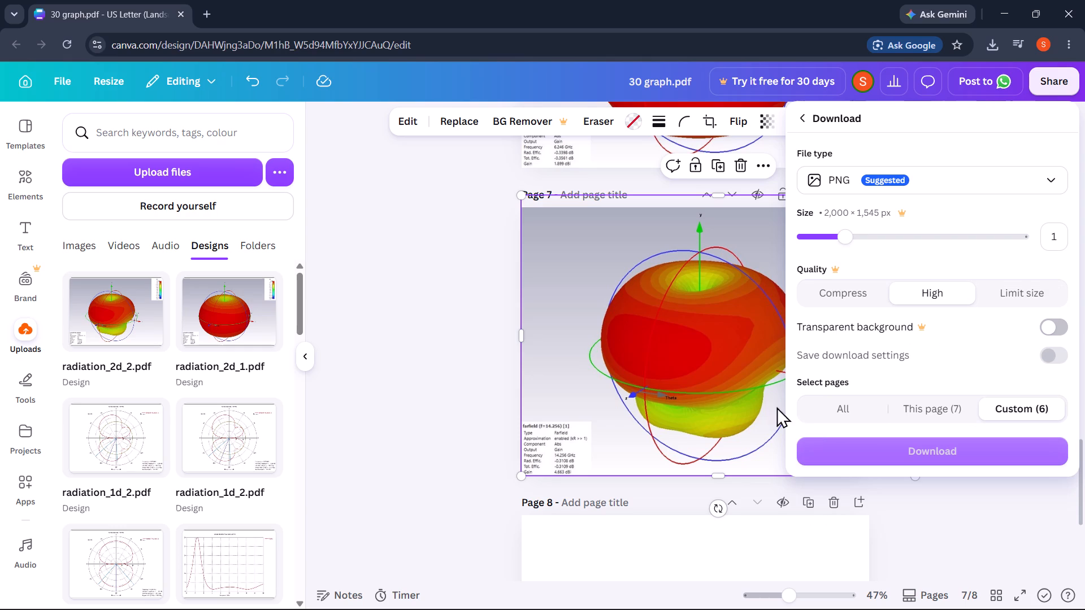
{"action": "left_click", "coordinate": [931, 397]}
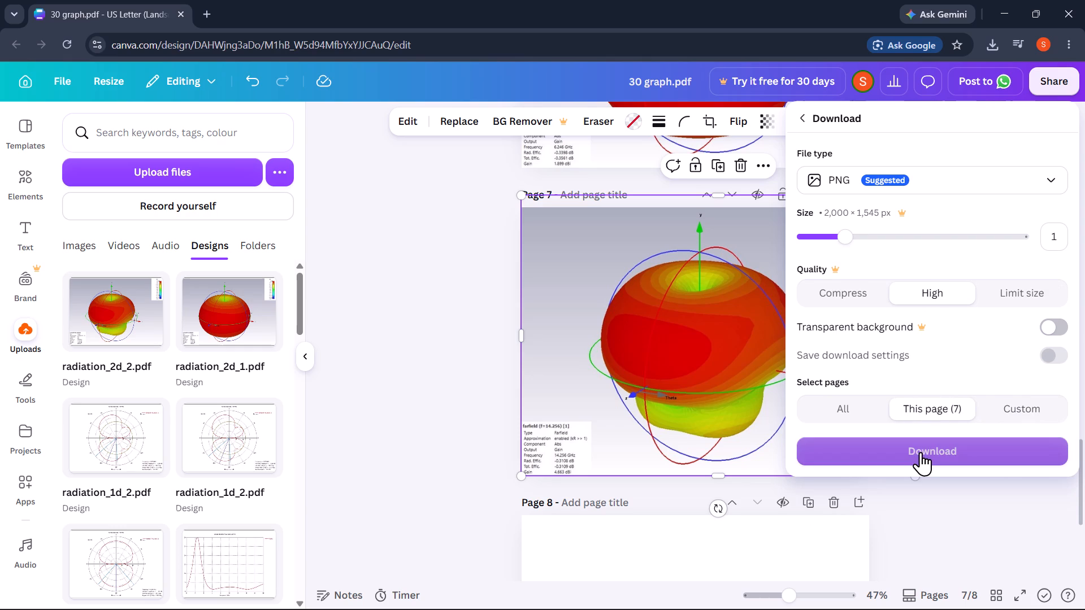
{"action": "left_click", "coordinate": [921, 452]}
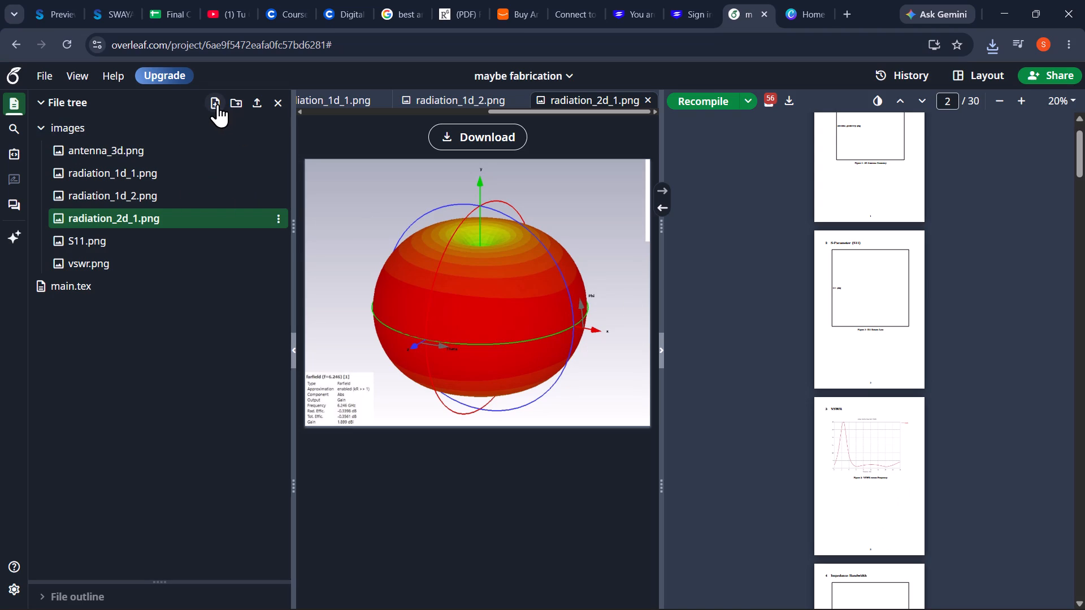
Switch to Overleaf and upload 30 graph.pdf (6) from Downloads to the project's images folder.
{"action": "left_click", "coordinate": [218, 104]}
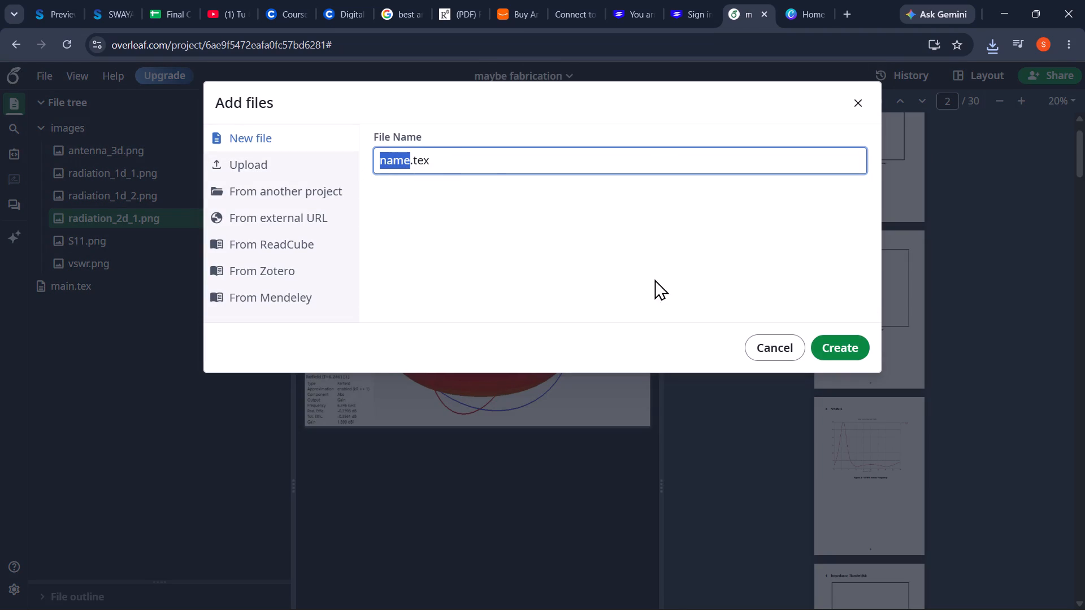
{"action": "left_click", "coordinate": [273, 167]}
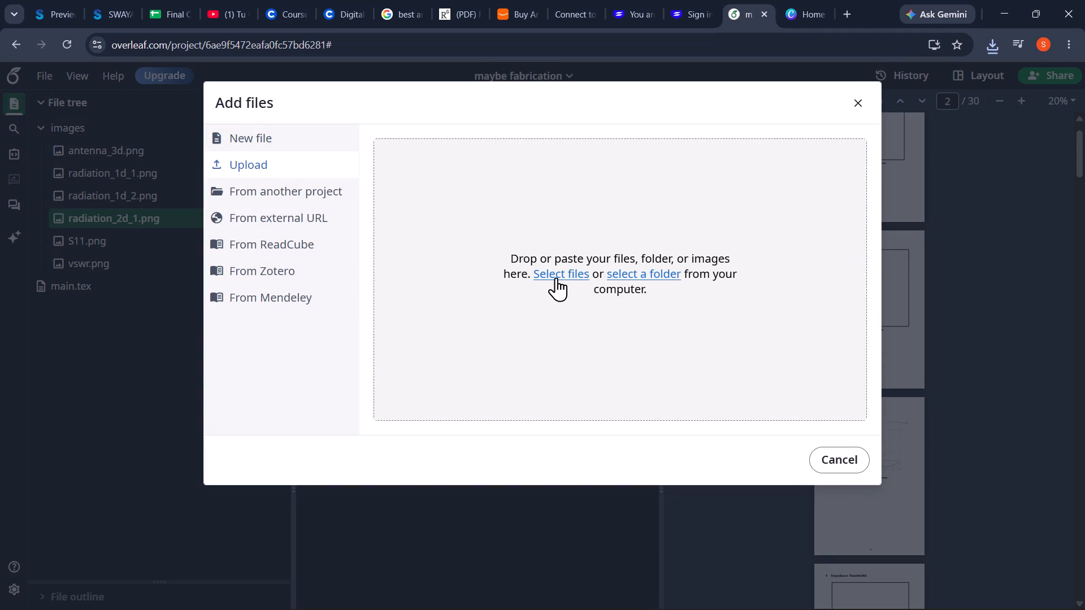
{"action": "left_click", "coordinate": [556, 277]}
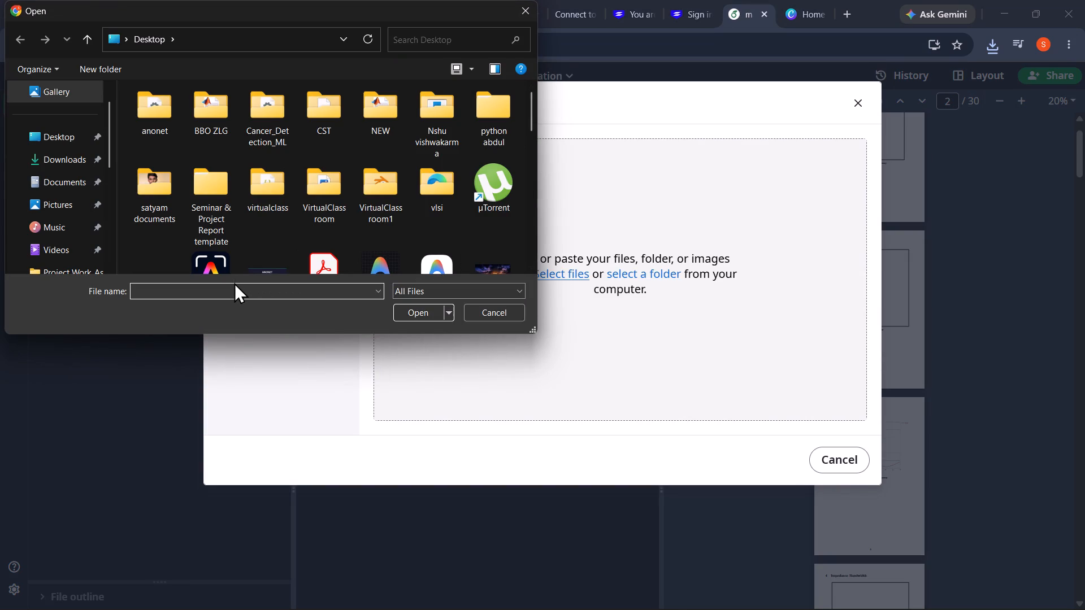
{"action": "left_click", "coordinate": [59, 160]}
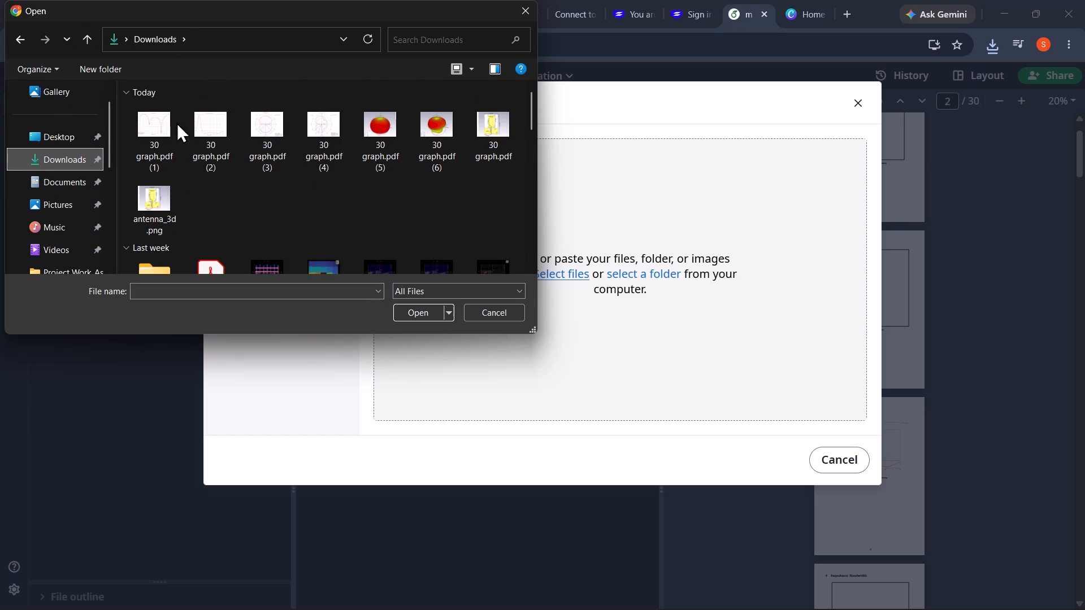
{"action": "double_click", "coordinate": [439, 140]}
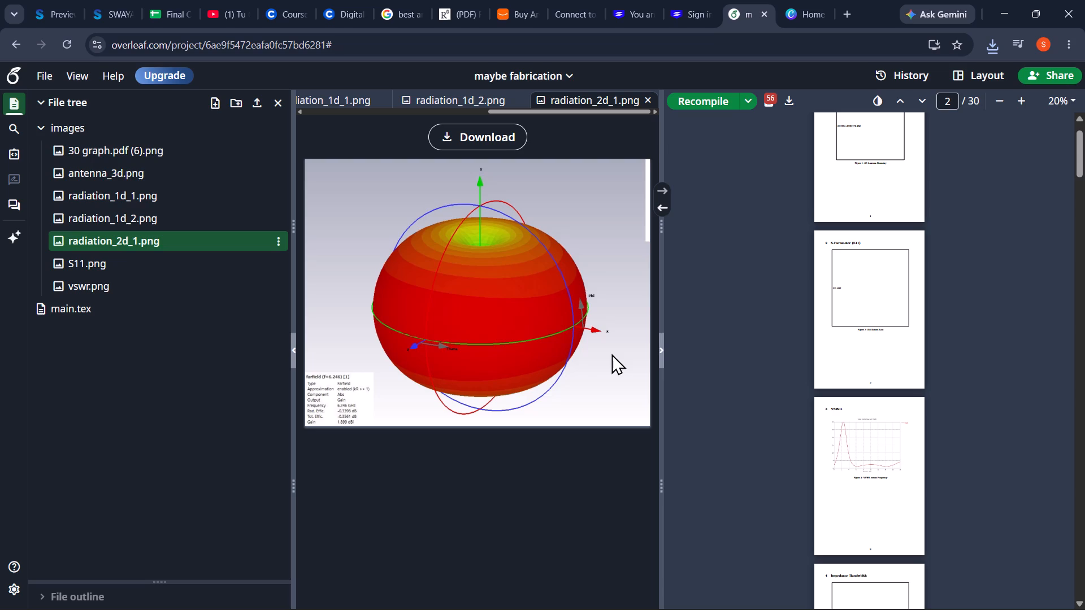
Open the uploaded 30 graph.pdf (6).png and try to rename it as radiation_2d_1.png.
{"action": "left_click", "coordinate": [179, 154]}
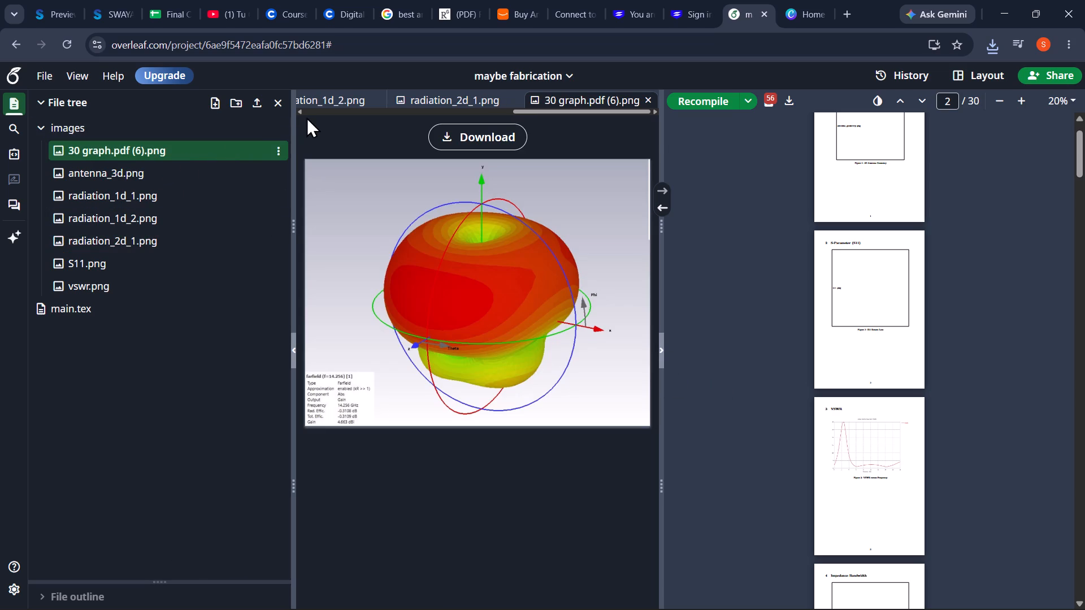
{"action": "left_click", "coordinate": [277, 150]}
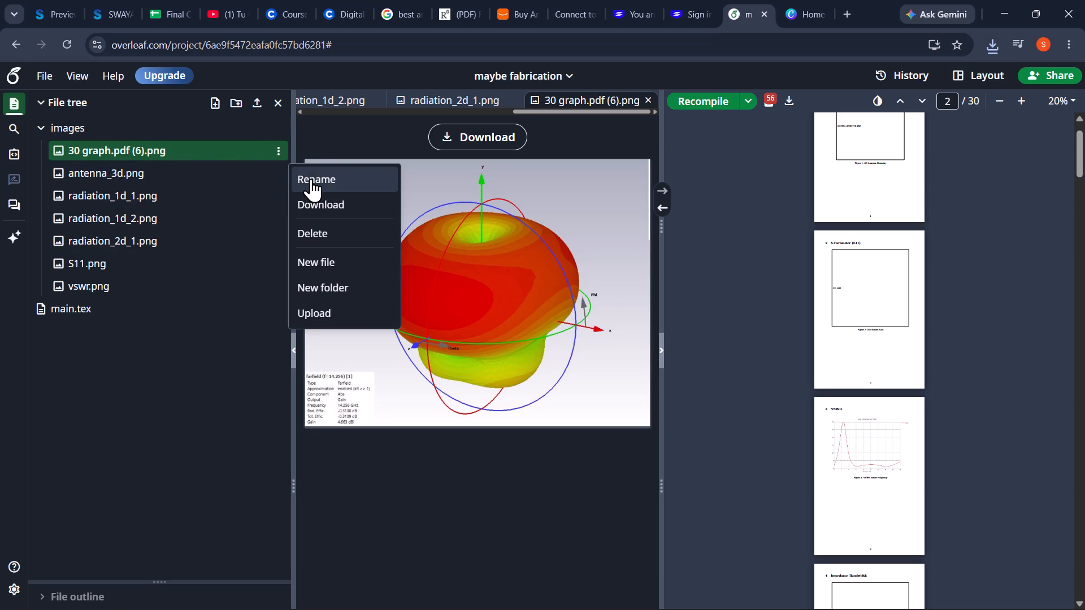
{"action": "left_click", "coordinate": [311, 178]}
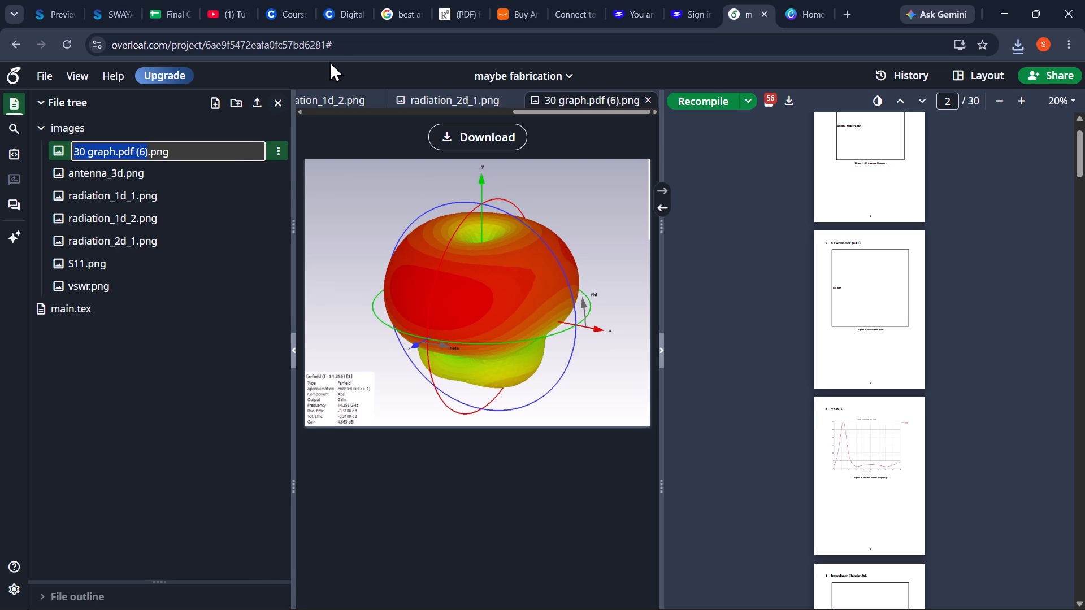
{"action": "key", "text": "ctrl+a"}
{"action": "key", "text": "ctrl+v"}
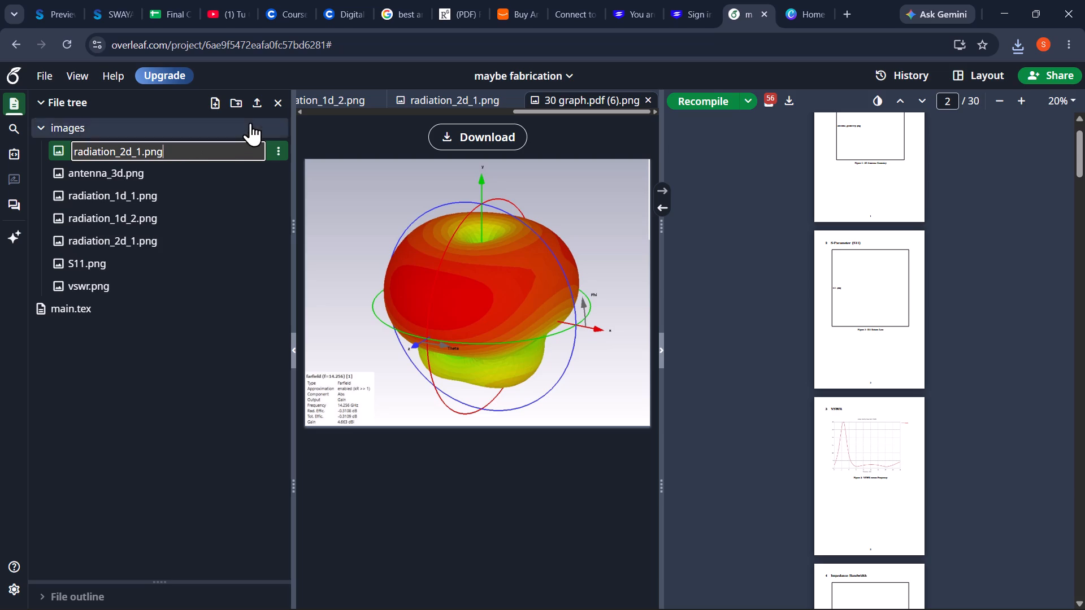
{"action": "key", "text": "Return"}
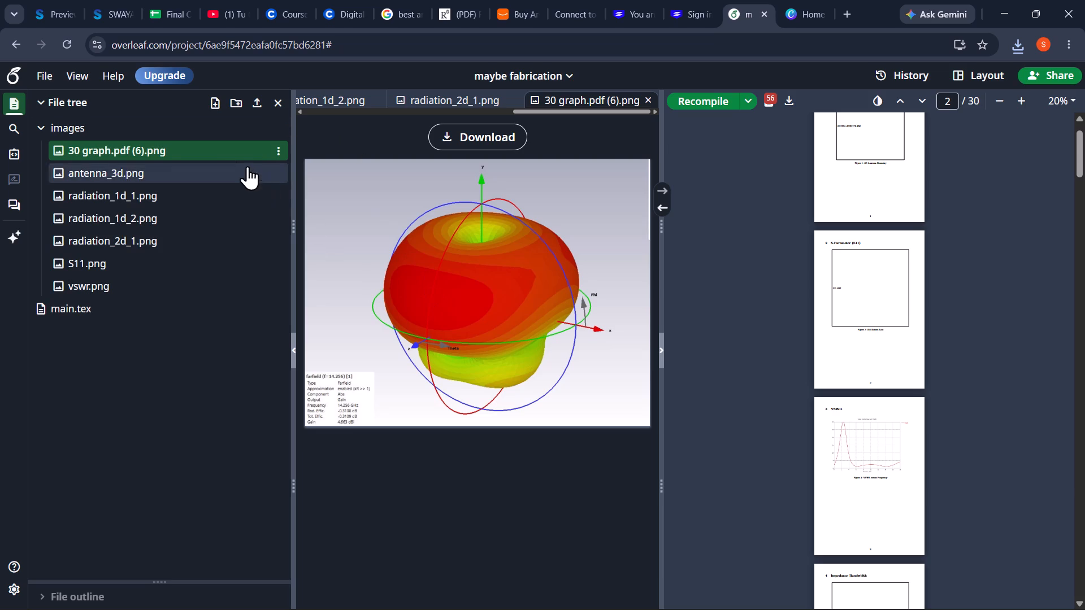
Rename the uploaded 30 graph.pdf (6).png in the images folder as radiation_2d_2.png.
{"action": "left_click", "coordinate": [281, 149]}
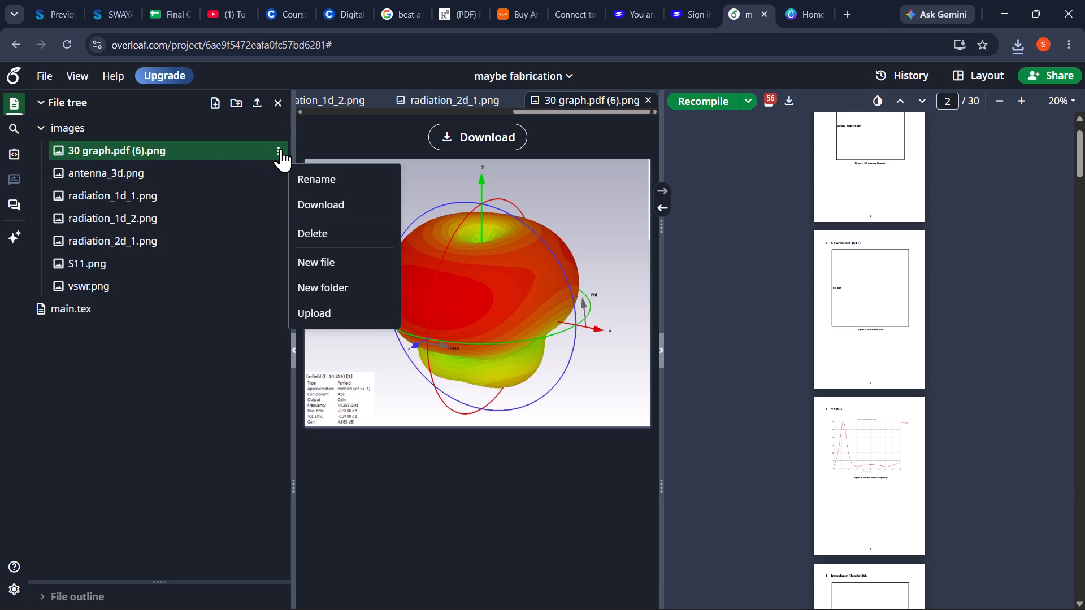
{"action": "left_click", "coordinate": [174, 147]}
{"action": "left_click", "coordinate": [276, 149]}
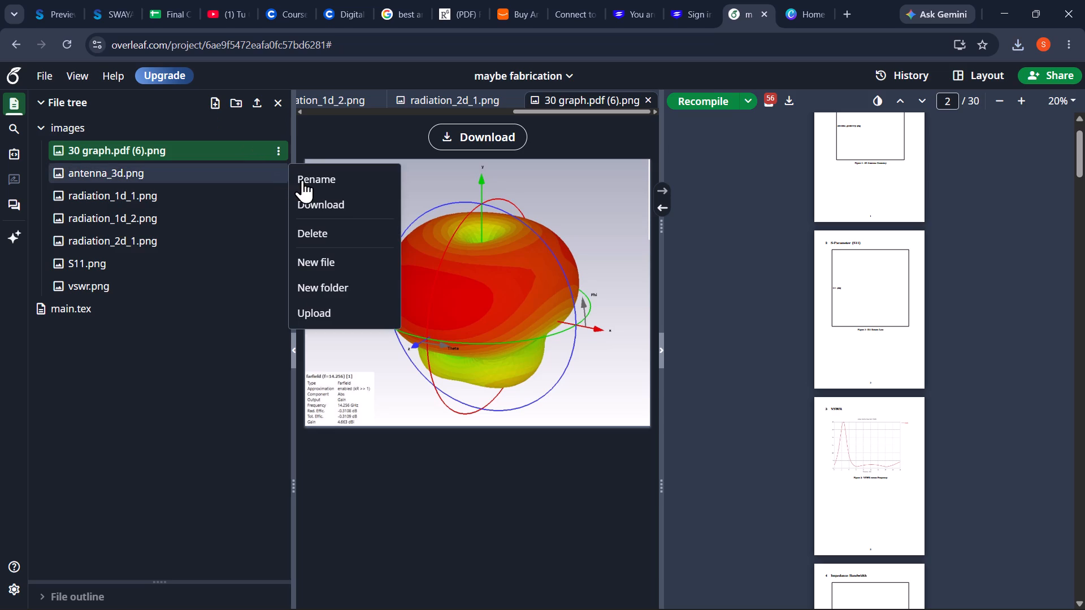
{"action": "left_click", "coordinate": [302, 180]}
{"action": "key", "text": "ctrl+a"}
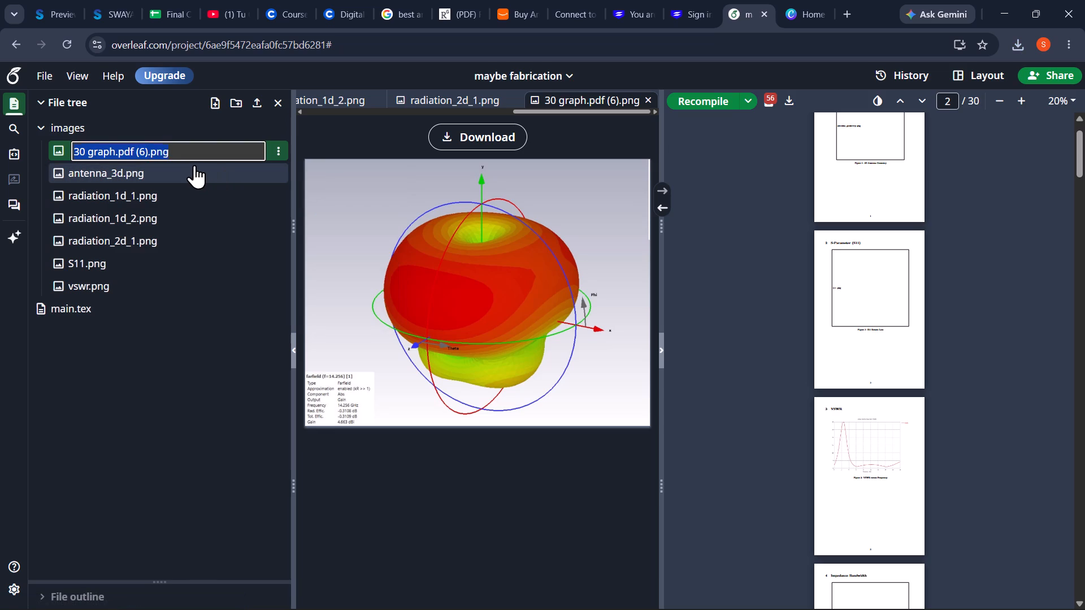
{"action": "key", "text": "ctrl+v"}
{"action": "left_click", "coordinate": [141, 150]}
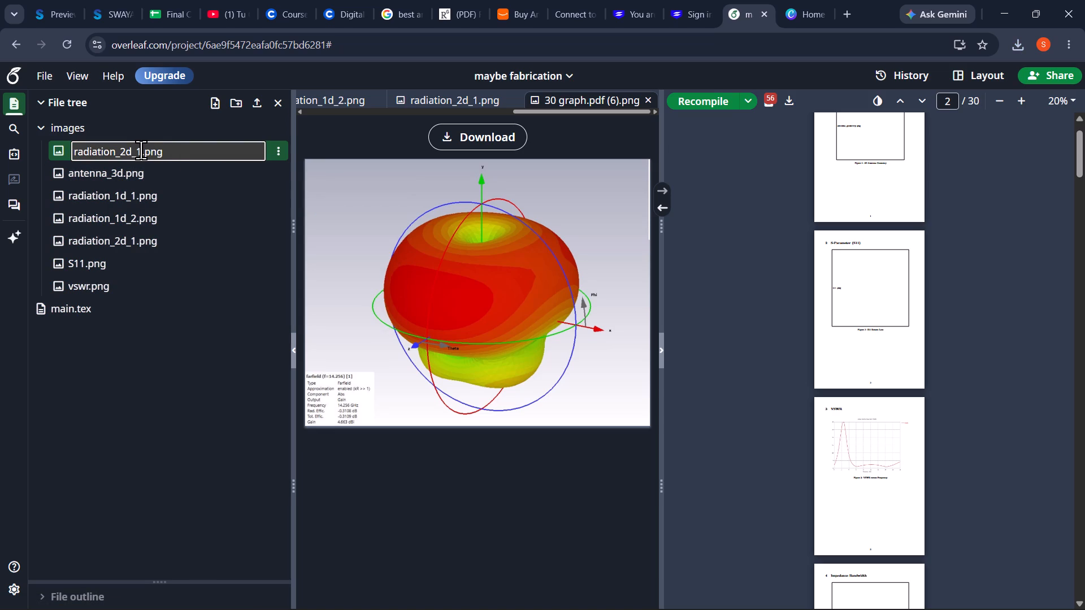
{"action": "key", "text": "BackSpace"}
{"action": "key", "text": "2"}
{"action": "key", "text": "Return"}
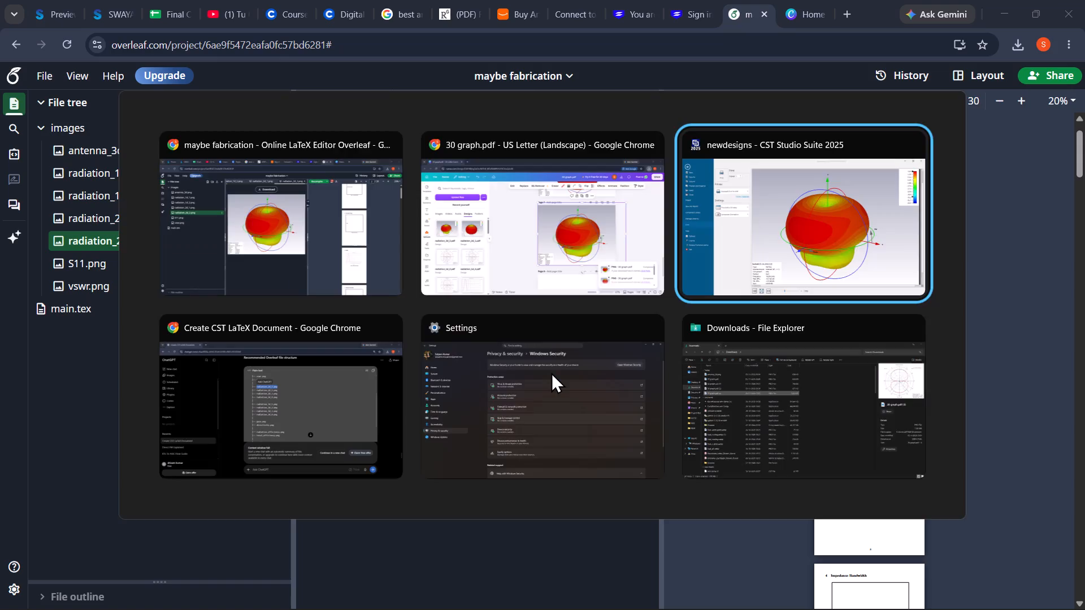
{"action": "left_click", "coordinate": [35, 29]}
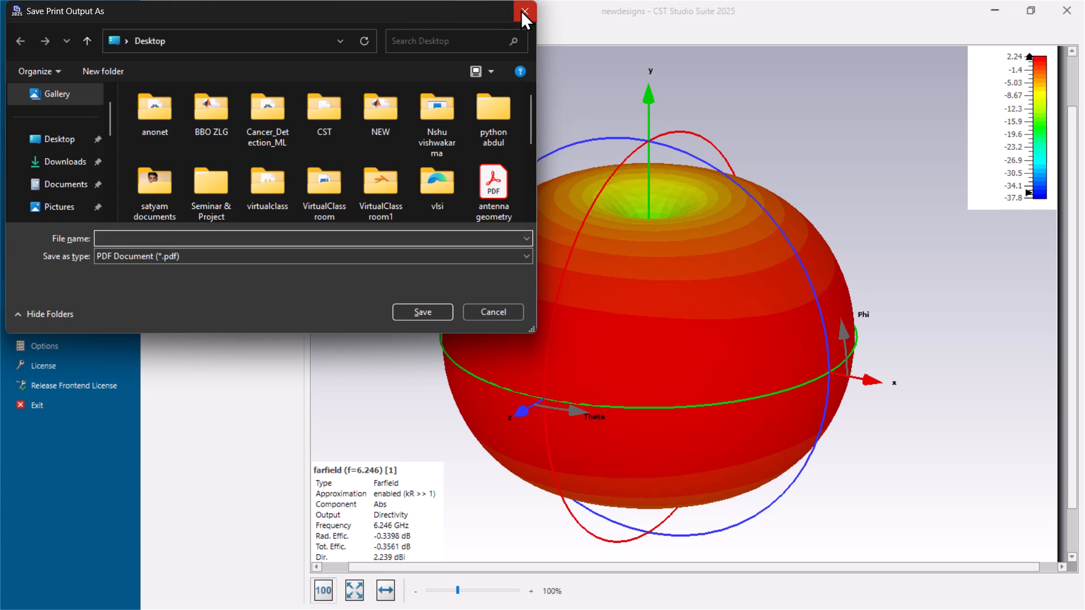
Back in CST Studio Suite, save the PDF print output to the Desktop as directivity1.png and return to the farfield plot.
{"action": "left_click", "coordinate": [131, 237]}
{"action": "key", "text": "ctrl+v"}
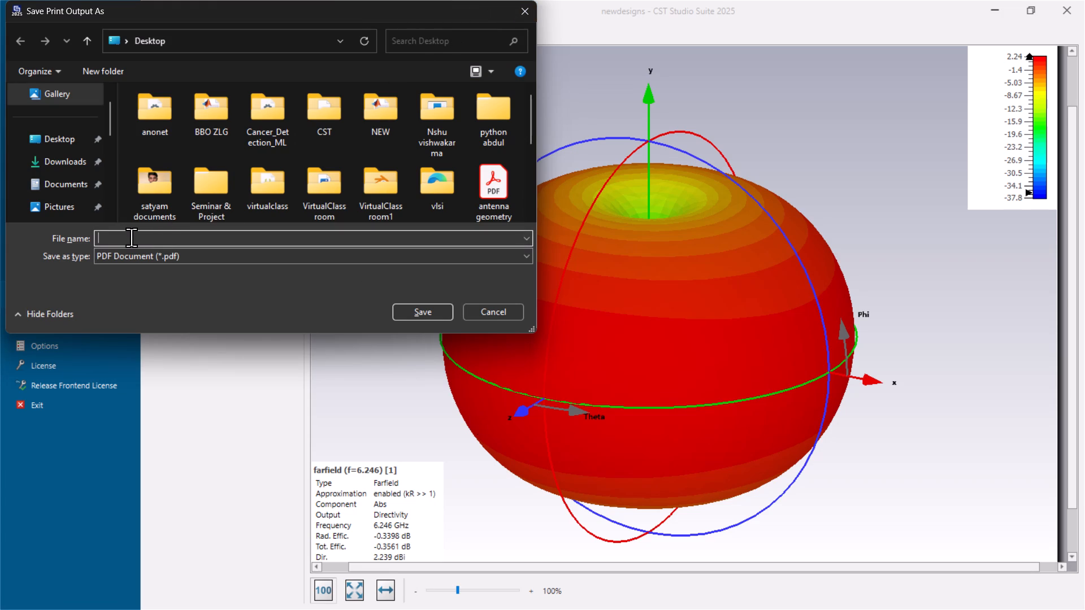
{"action": "left_click", "coordinate": [136, 239]}
{"action": "key", "text": "1"}
{"action": "key", "text": "Return"}
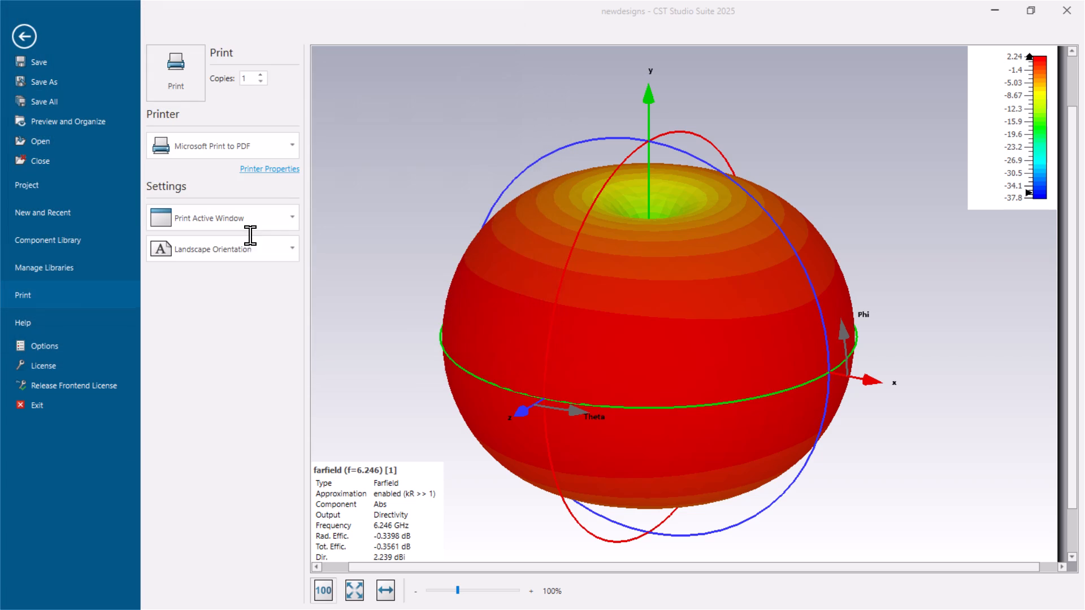
{"action": "left_click", "coordinate": [25, 40]}
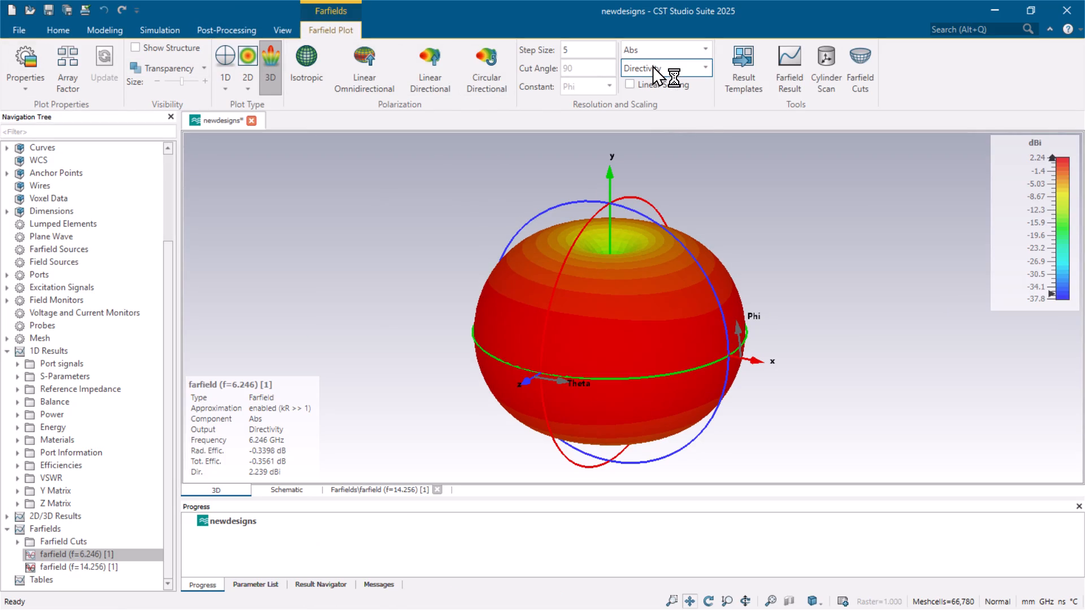
Examine the 6.246 GHz farfield as Realized Gain, E-pattern, E-field and Power Flow, and return the output to Directivity.
{"action": "left_click", "coordinate": [652, 65]}
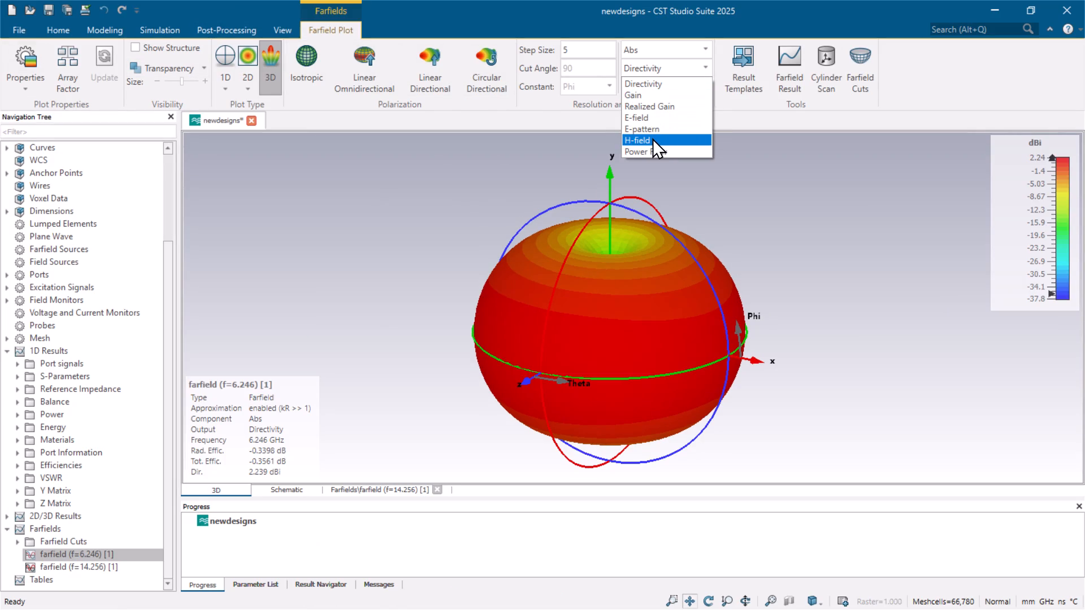
{"action": "left_click", "coordinate": [647, 106]}
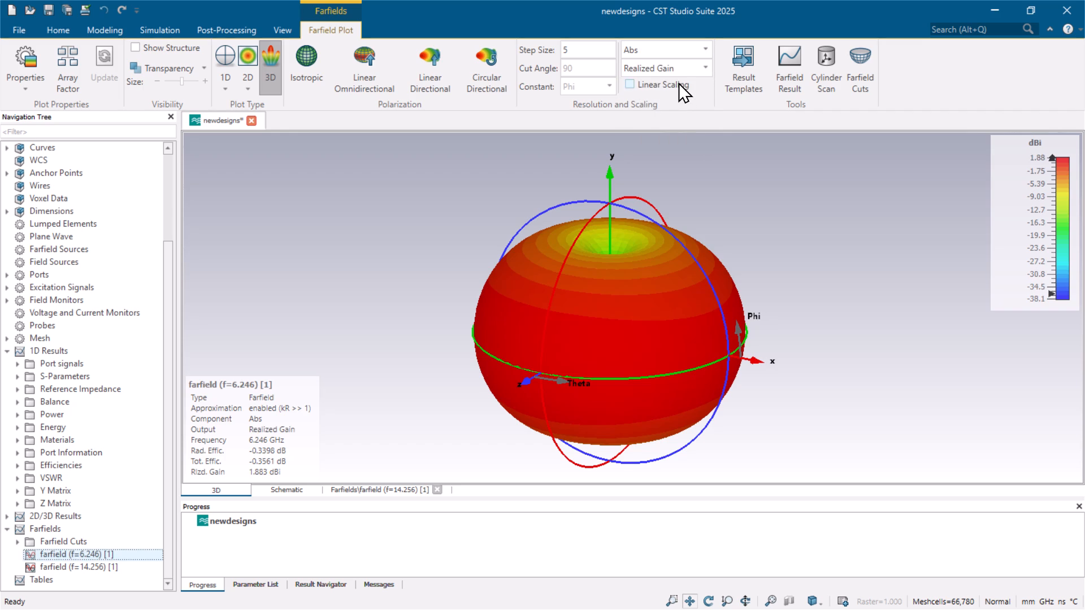
{"action": "left_click", "coordinate": [676, 67]}
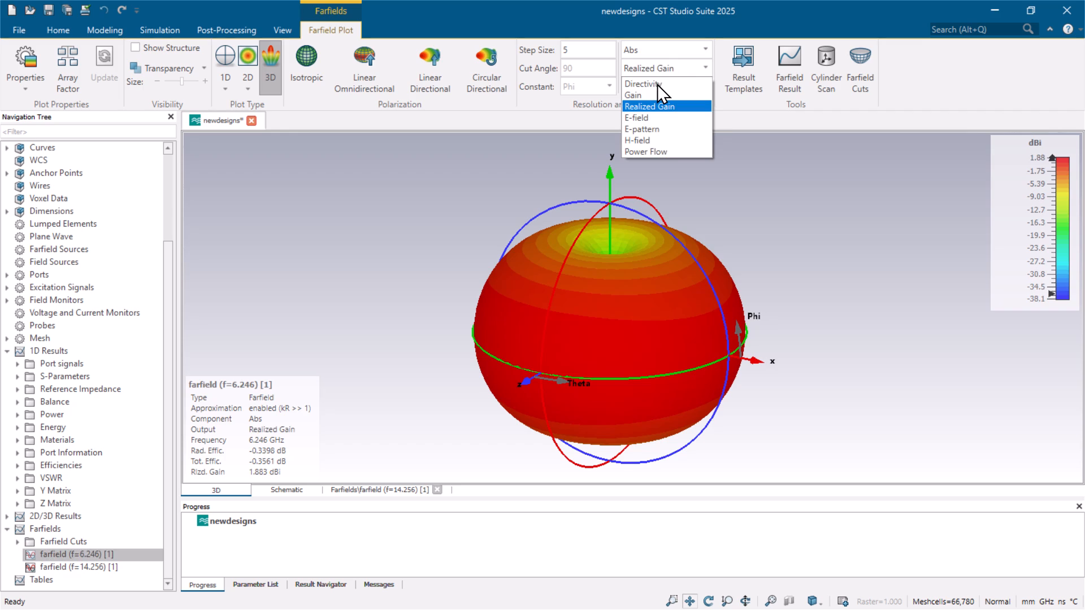
{"action": "left_click", "coordinate": [661, 131]}
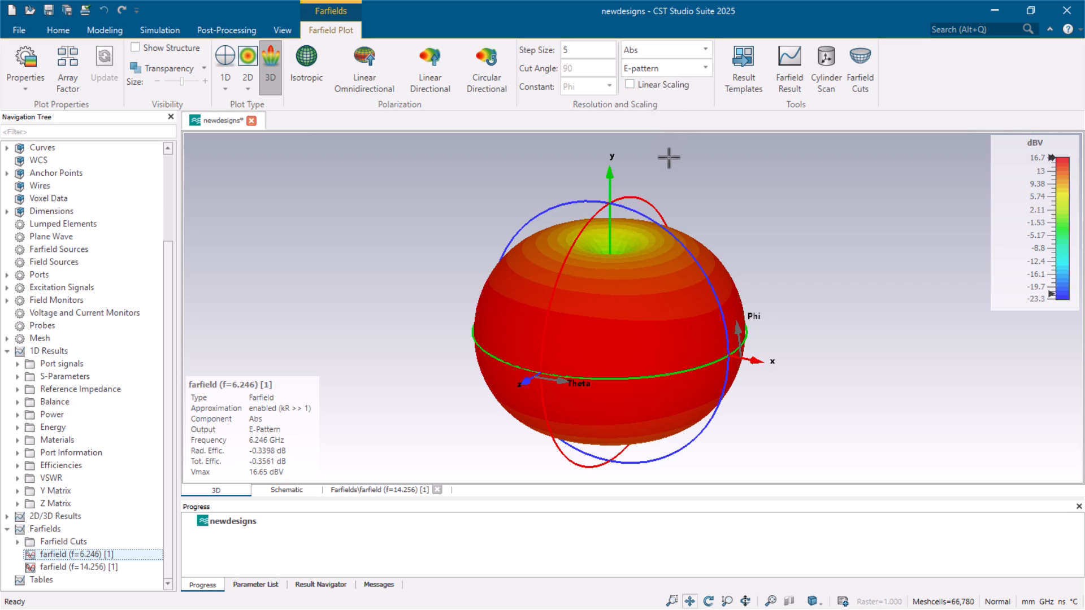
{"action": "left_click", "coordinate": [704, 64]}
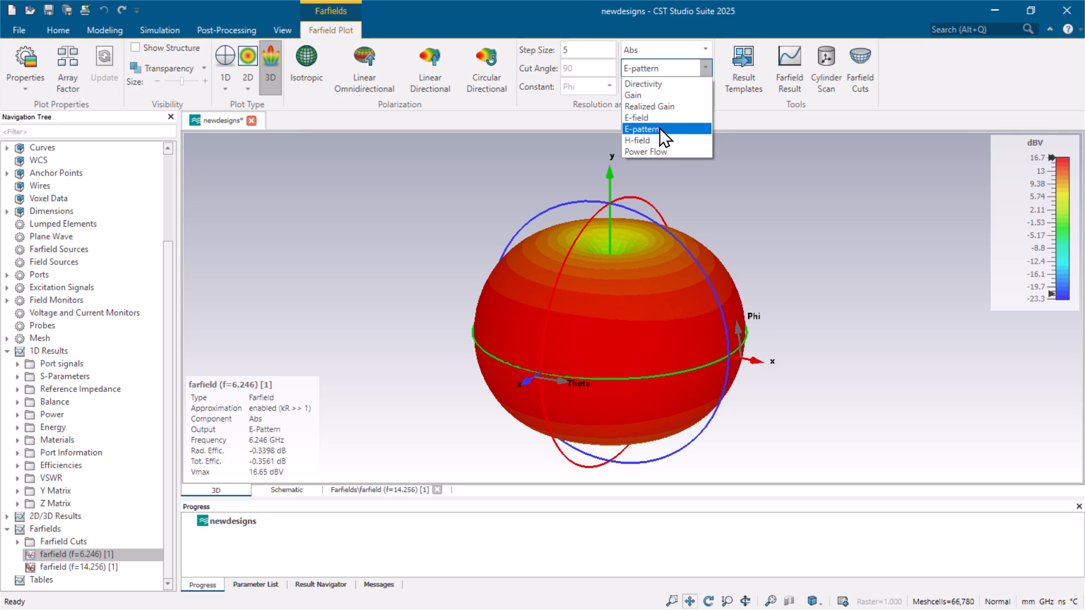
{"action": "left_click", "coordinate": [648, 117]}
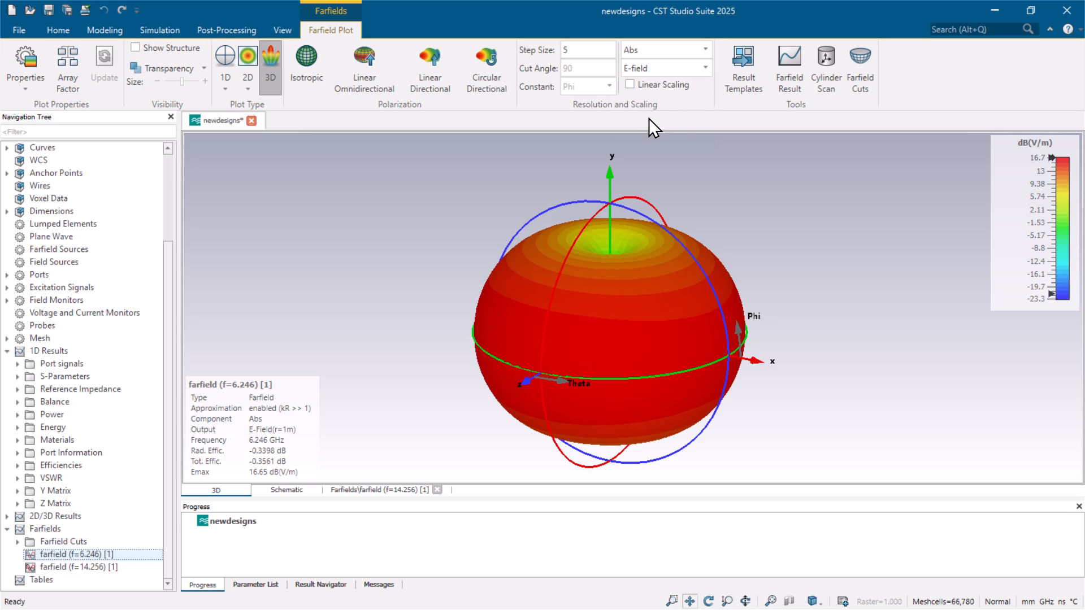
{"action": "left_click", "coordinate": [666, 66]}
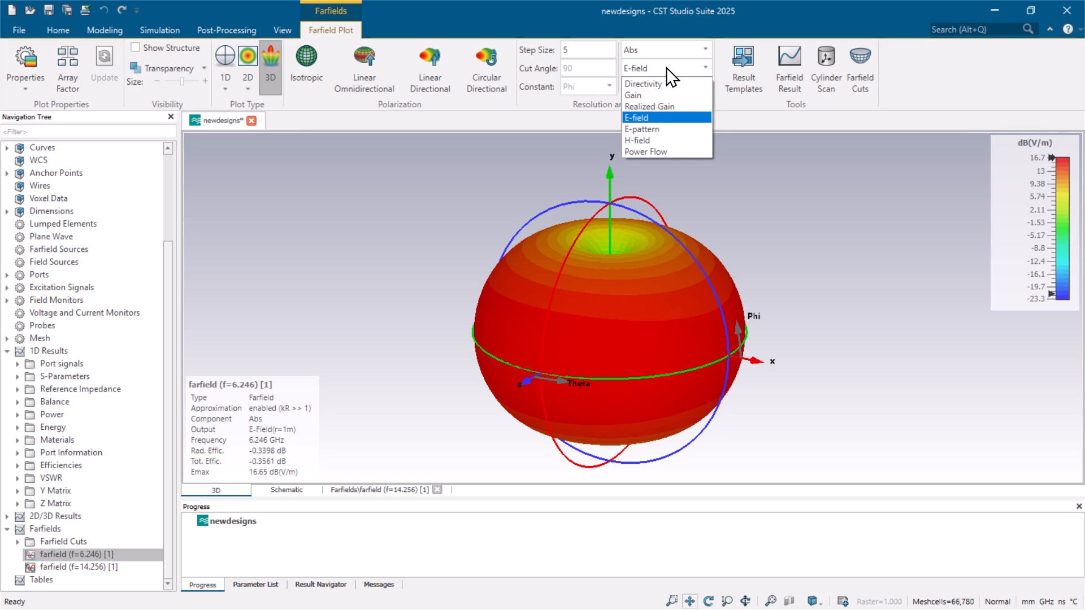
{"action": "left_click", "coordinate": [661, 151]}
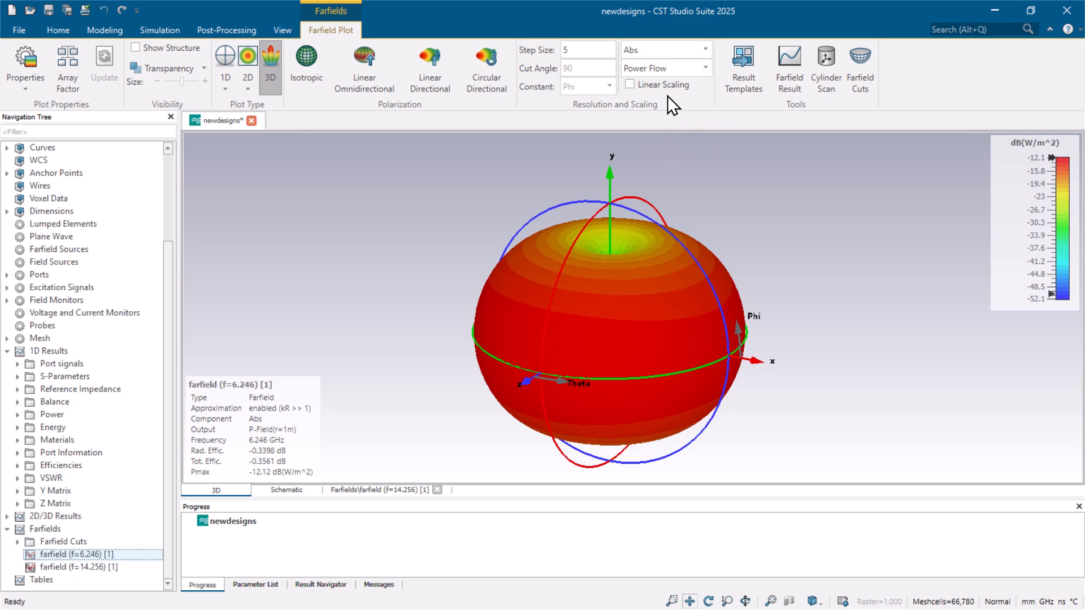
{"action": "left_click", "coordinate": [675, 66]}
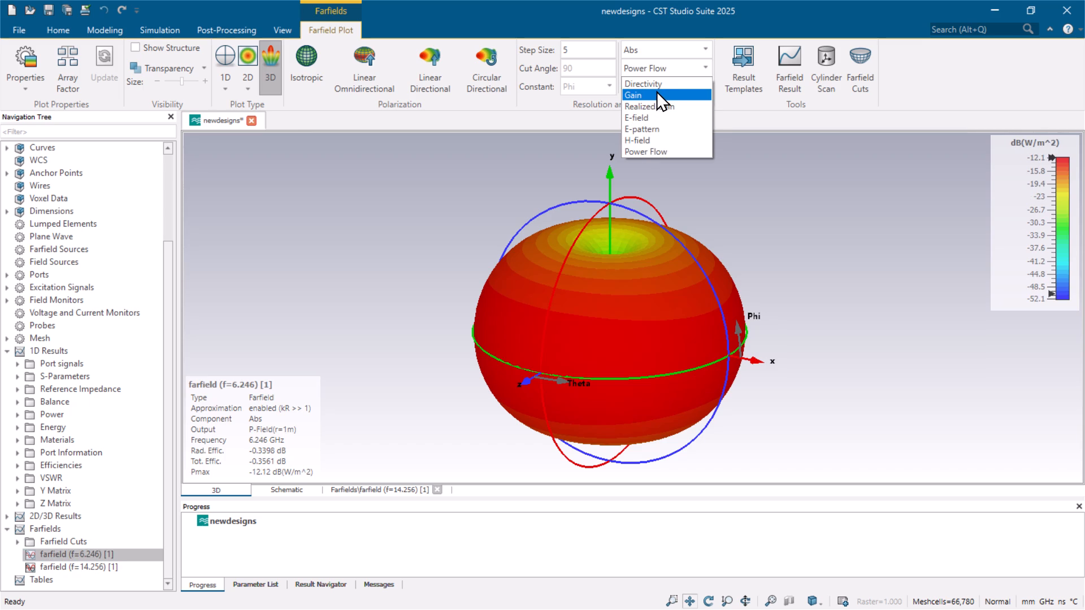
{"action": "left_click", "coordinate": [689, 40]}
{"action": "left_click", "coordinate": [701, 47]}
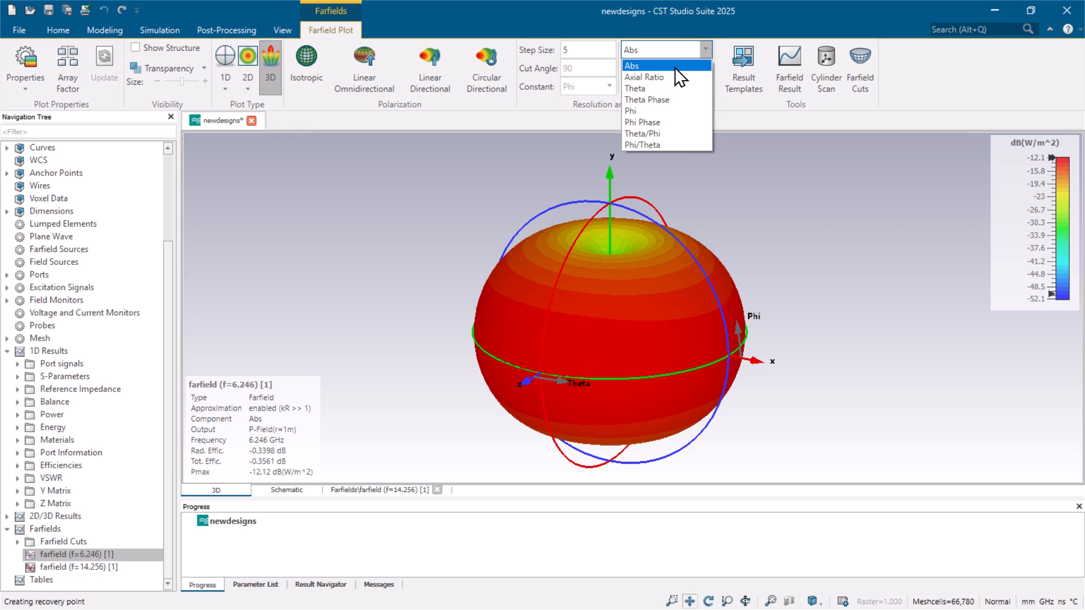
{"action": "left_click", "coordinate": [747, 169]}
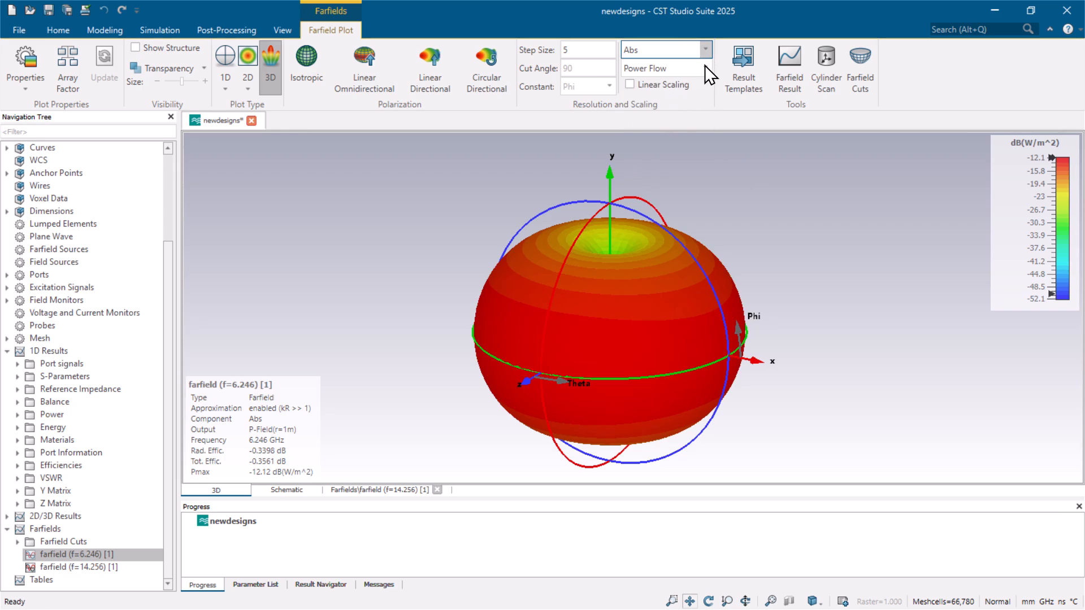
{"action": "left_click", "coordinate": [704, 64]}
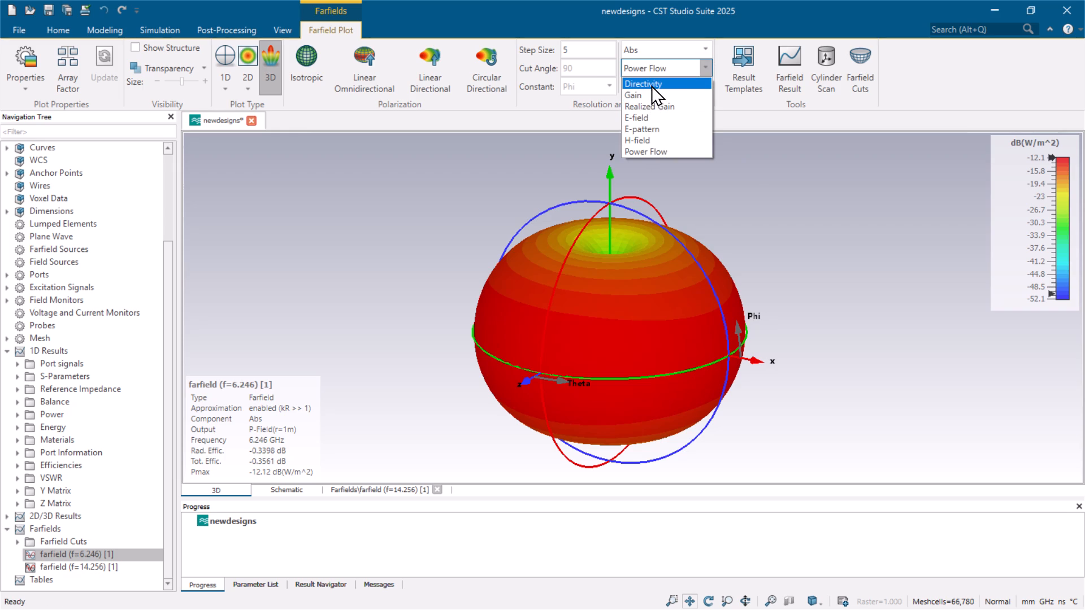
{"action": "left_click", "coordinate": [651, 85]}
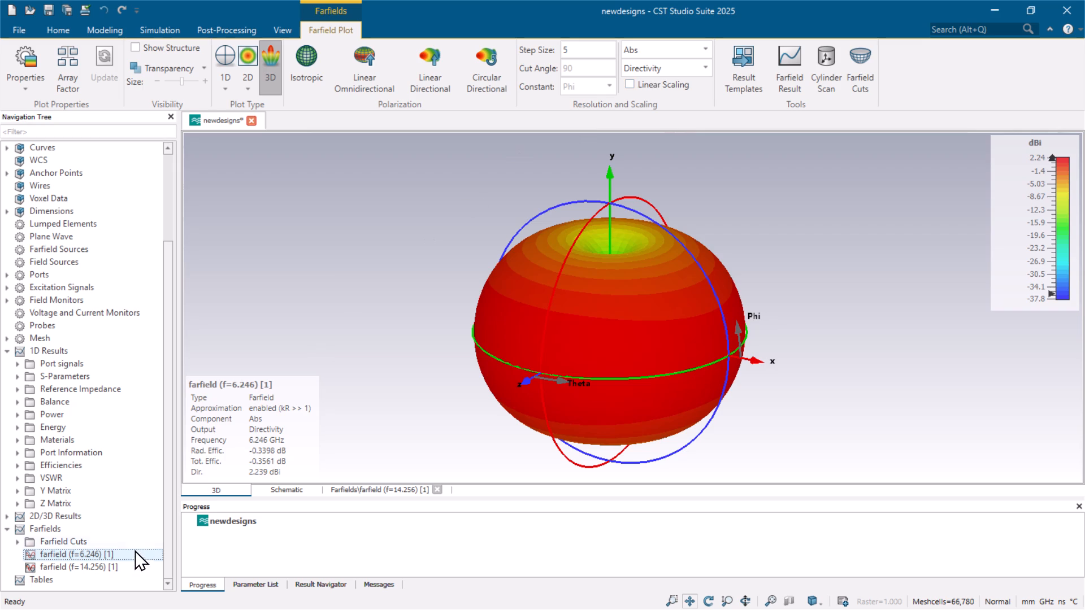
Display the 14.256 GHz farfield directivity plot and send it to Microsoft Print to PDF in landscape orientation.
{"action": "left_click", "coordinate": [120, 563]}
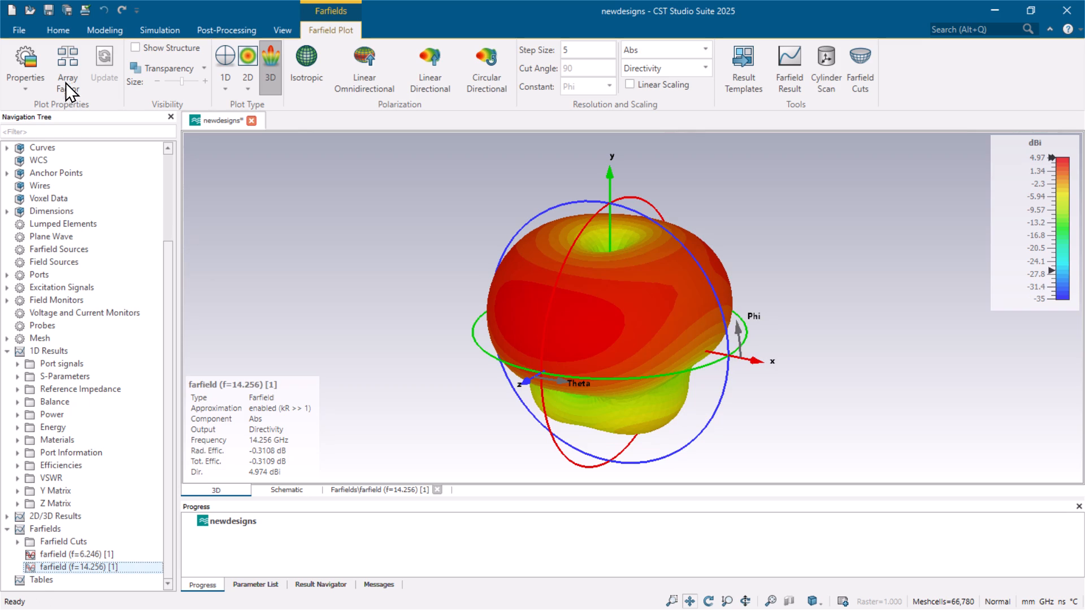
{"action": "left_click", "coordinate": [19, 28]}
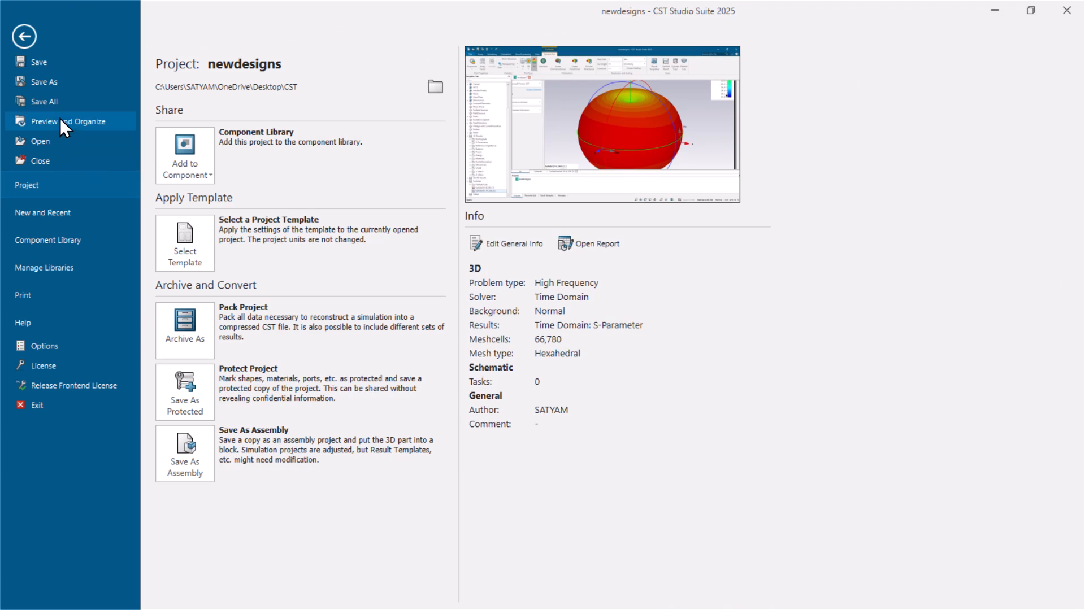
{"action": "left_click", "coordinate": [59, 299]}
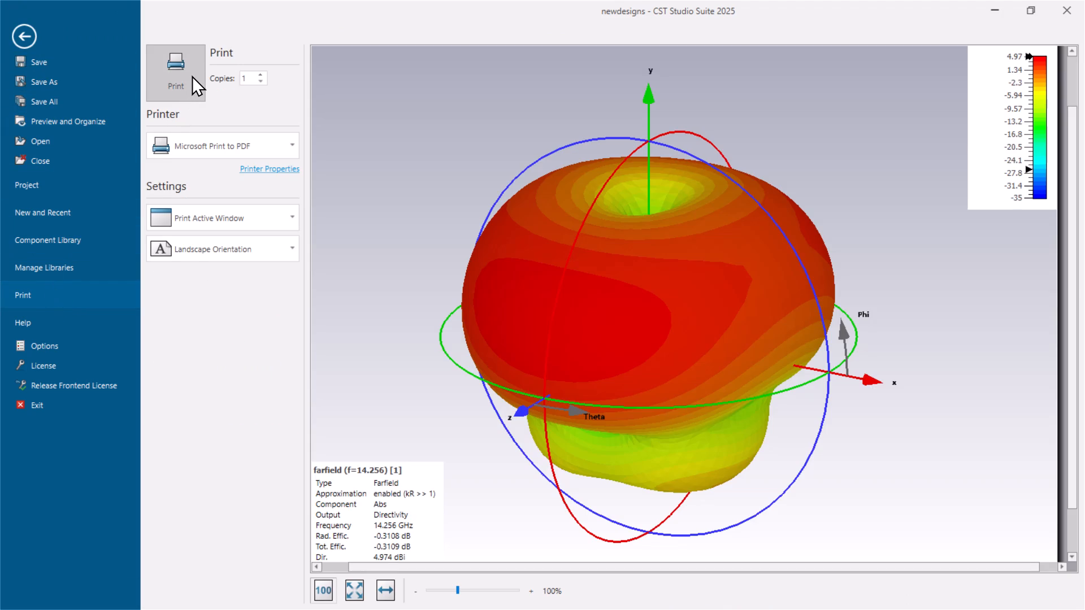
{"action": "left_click", "coordinate": [192, 75]}
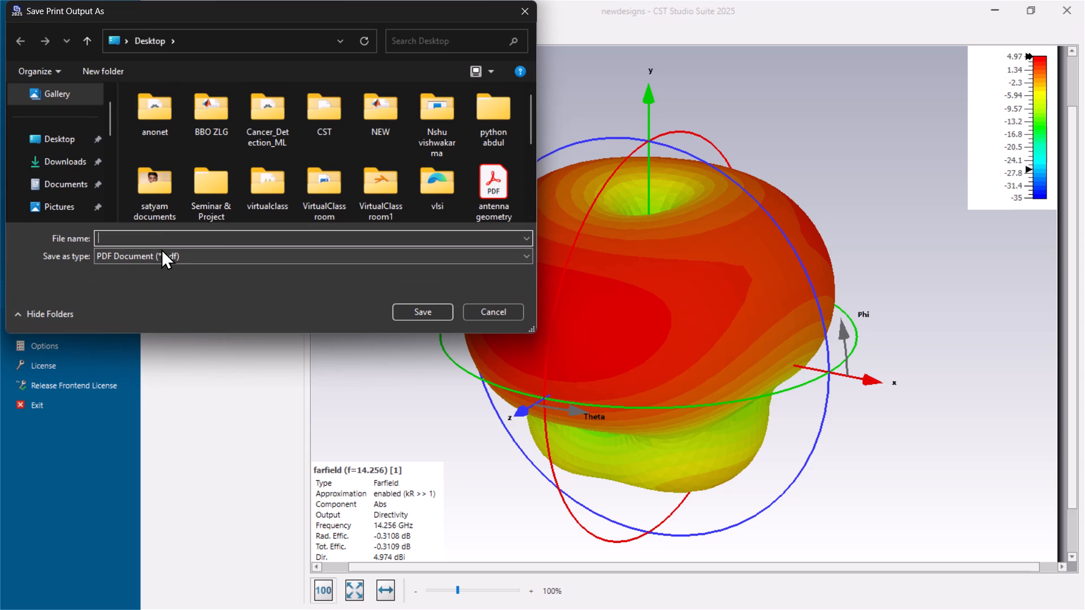
Save the PDF print output to the Desktop as directivity2, without the .png extension.
{"action": "left_click", "coordinate": [159, 238]}
{"action": "key", "text": "ctrl+v"}
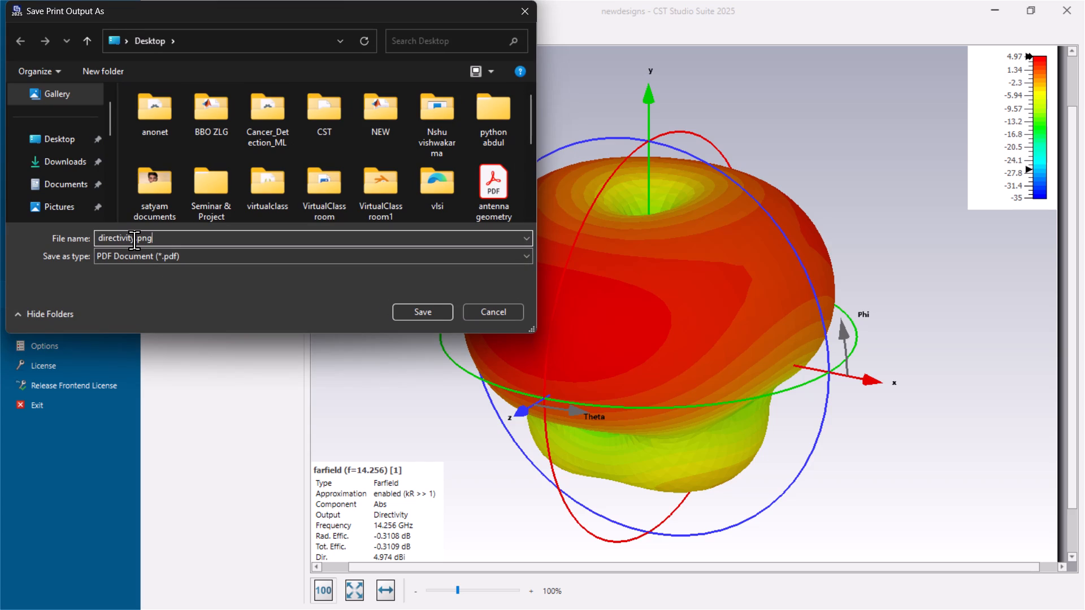
{"action": "left_click", "coordinate": [134, 240]}
{"action": "key", "text": "2"}
{"action": "key", "text": "Right"}
{"action": "key", "text": "Right"}
{"action": "key", "text": "Right"}
{"action": "key", "text": "Right"}
{"action": "key", "text": "Right"}
{"action": "key", "text": "BackSpace"}
{"action": "key", "text": "BackSpace"}
{"action": "key", "text": "BackSpace"}
{"action": "key", "text": "BackSpace"}
{"action": "key", "text": "Return"}
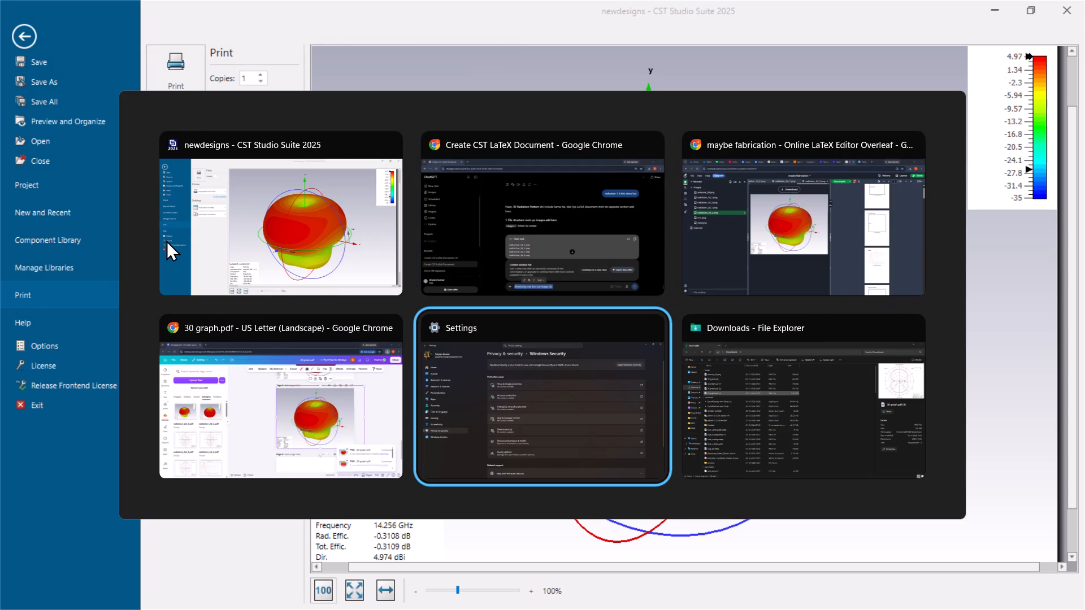
Switch to the Canva design in Chrome, select blank page 8, and upload the directivity2 PDF from the Desktop.
{"action": "scroll", "coordinate": [657, 533], "scroll_direction": "down", "scroll_amount": 7}
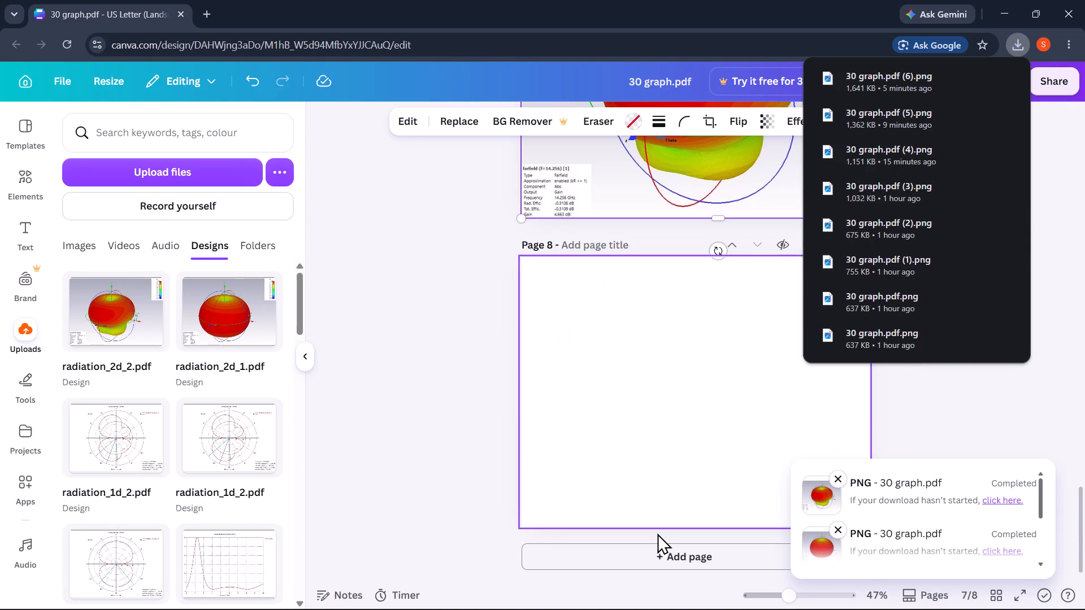
{"action": "left_click", "coordinate": [576, 450]}
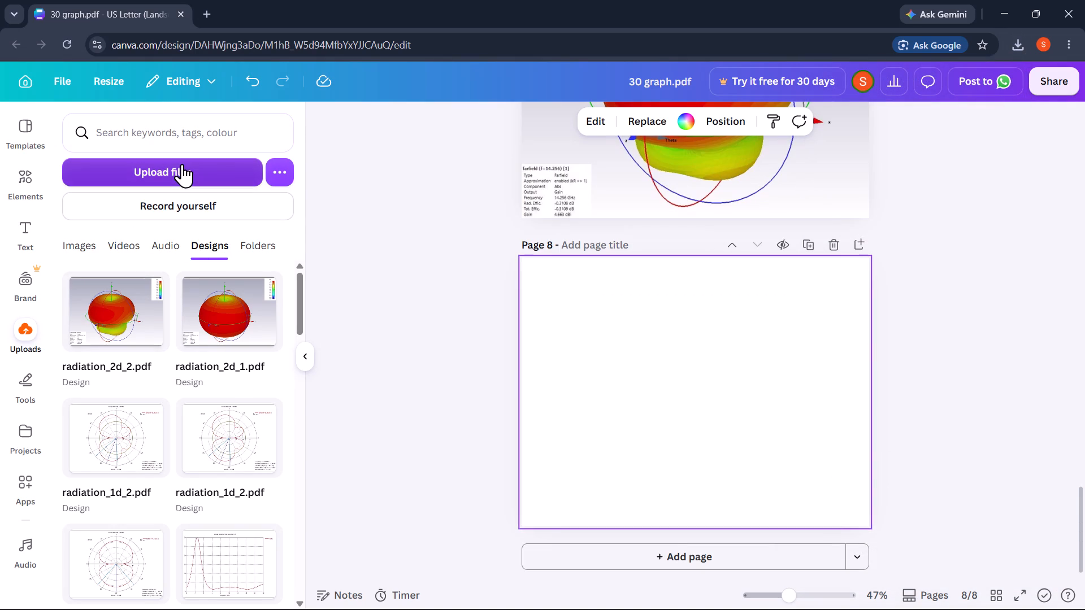
{"action": "left_click", "coordinate": [182, 164]}
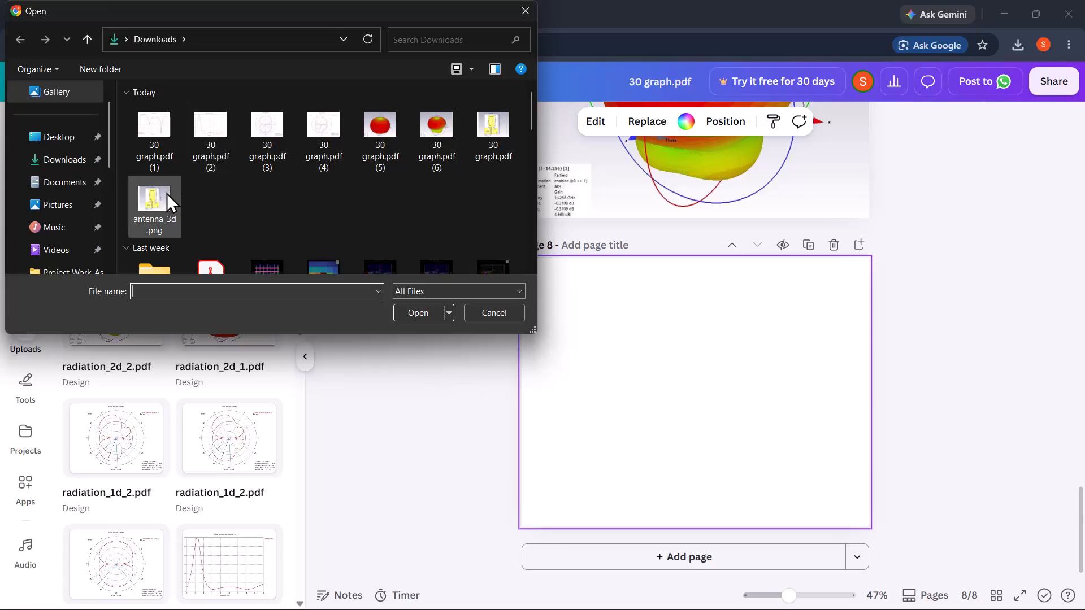
{"action": "left_click", "coordinate": [62, 138]}
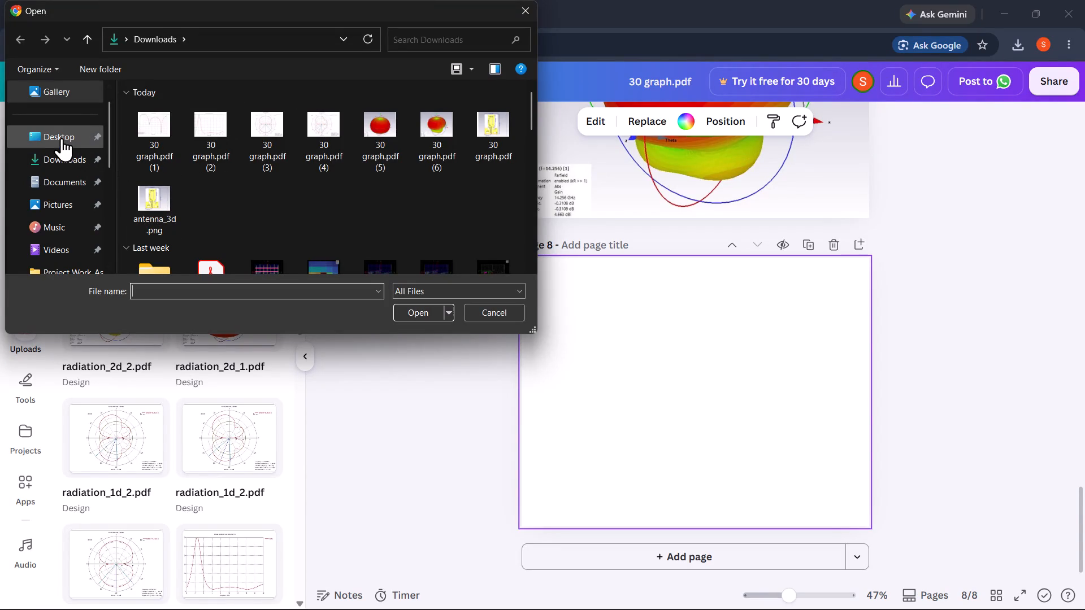
{"action": "scroll", "coordinate": [241, 194], "scroll_direction": "down", "scroll_amount": 6}
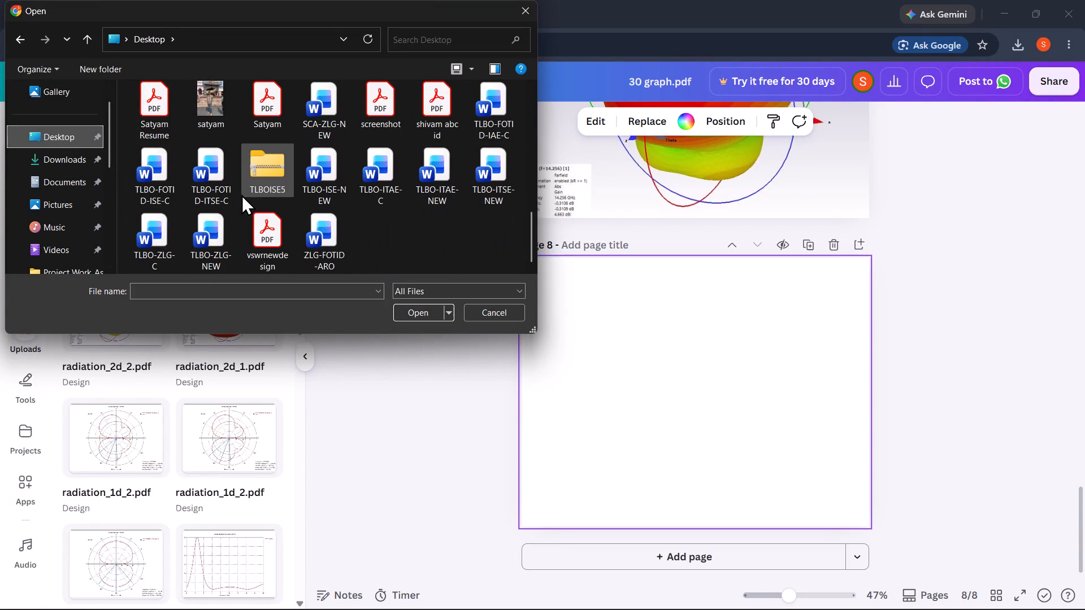
{"action": "scroll", "coordinate": [241, 194], "scroll_direction": "down", "scroll_amount": 1}
{"action": "scroll", "coordinate": [261, 181], "scroll_direction": "up", "scroll_amount": 1}
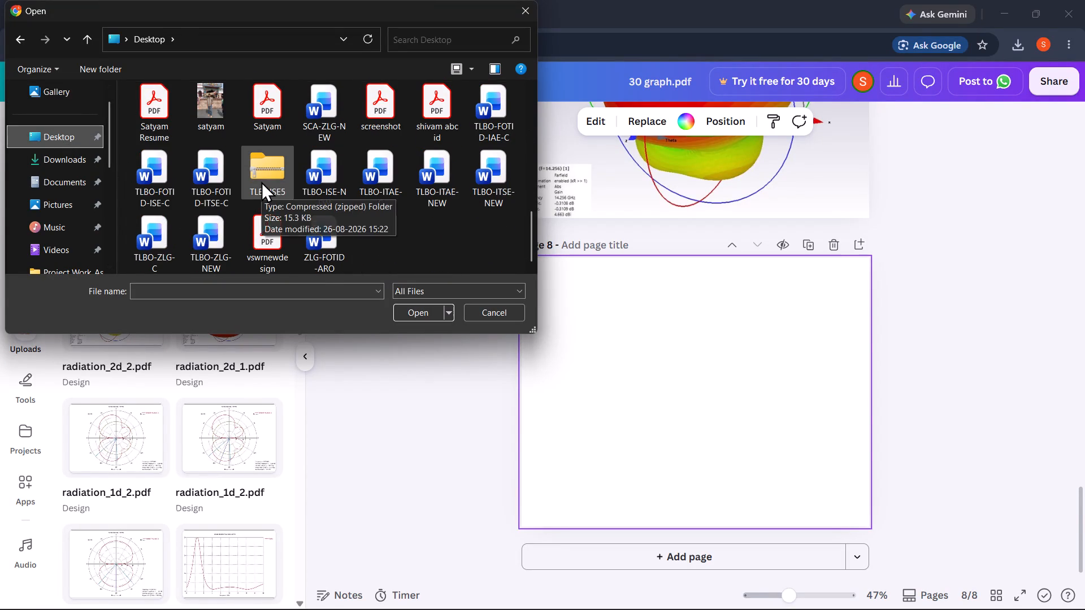
{"action": "scroll", "coordinate": [261, 181], "scroll_direction": "up", "scroll_amount": 1}
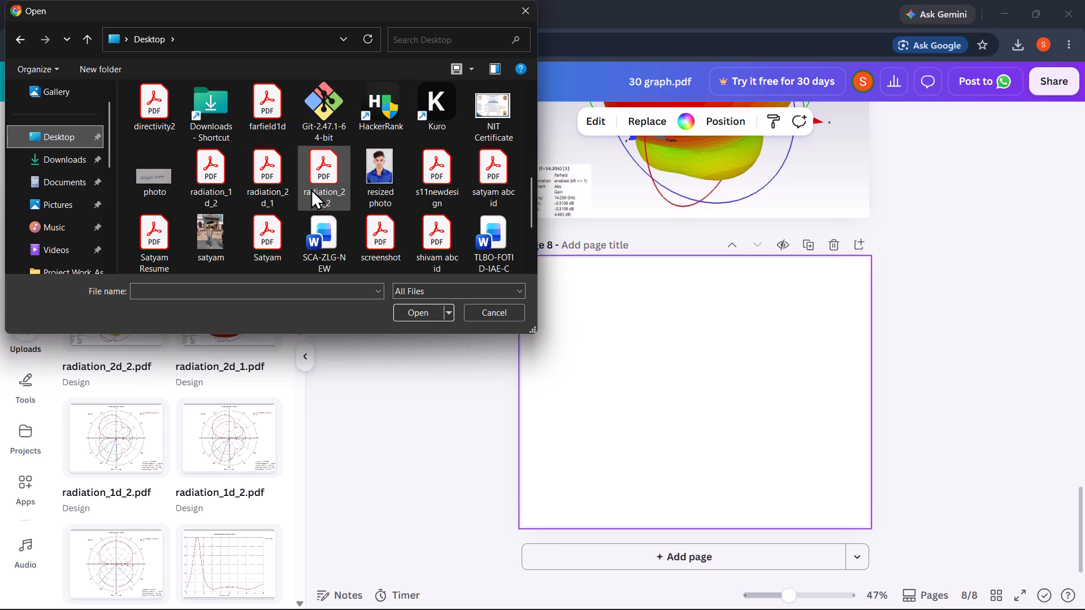
{"action": "double_click", "coordinate": [159, 123]}
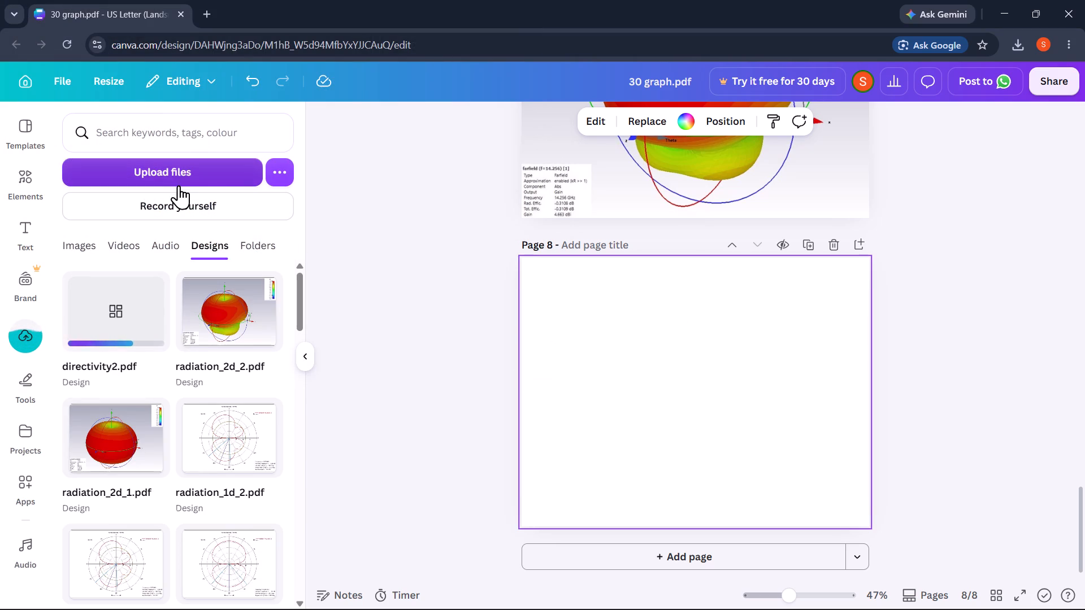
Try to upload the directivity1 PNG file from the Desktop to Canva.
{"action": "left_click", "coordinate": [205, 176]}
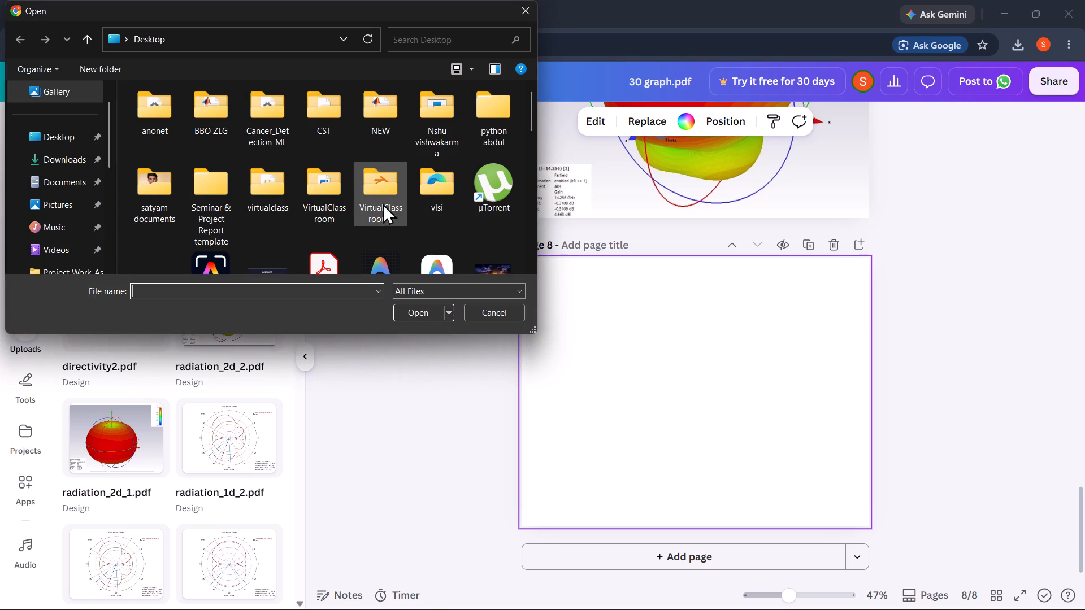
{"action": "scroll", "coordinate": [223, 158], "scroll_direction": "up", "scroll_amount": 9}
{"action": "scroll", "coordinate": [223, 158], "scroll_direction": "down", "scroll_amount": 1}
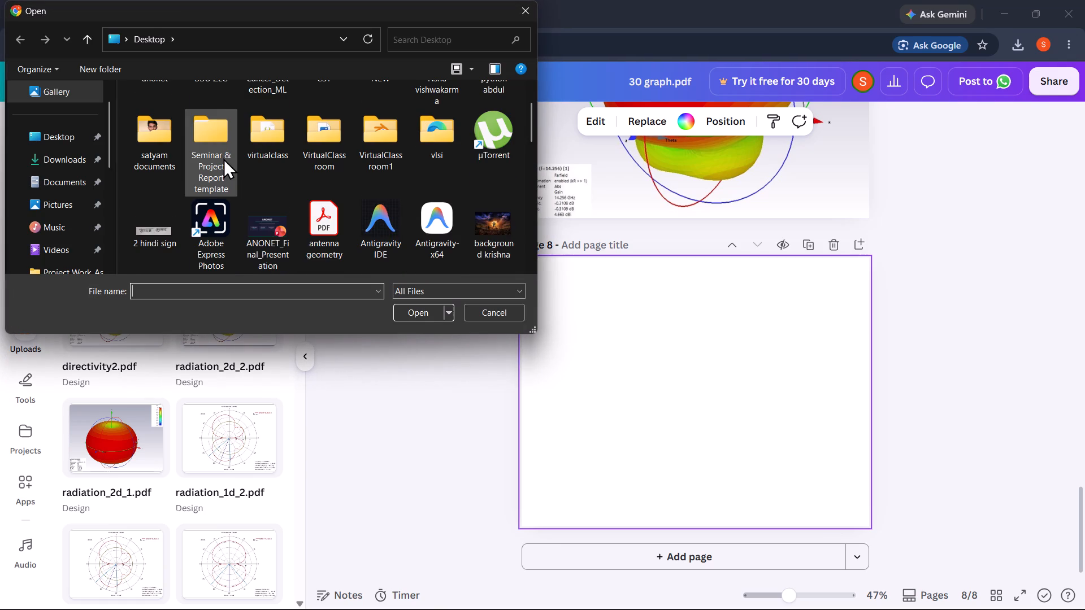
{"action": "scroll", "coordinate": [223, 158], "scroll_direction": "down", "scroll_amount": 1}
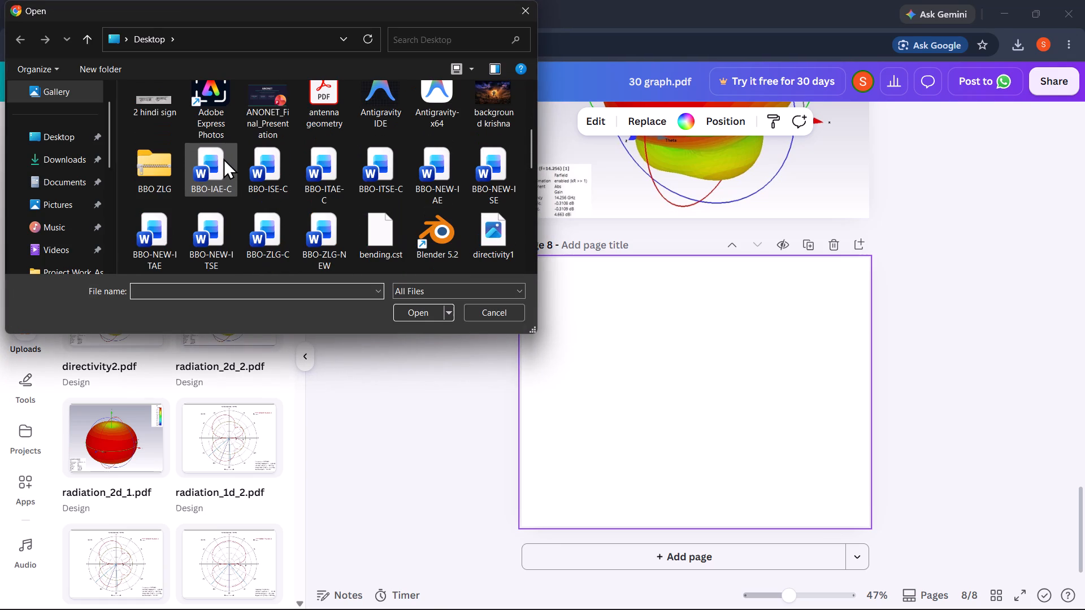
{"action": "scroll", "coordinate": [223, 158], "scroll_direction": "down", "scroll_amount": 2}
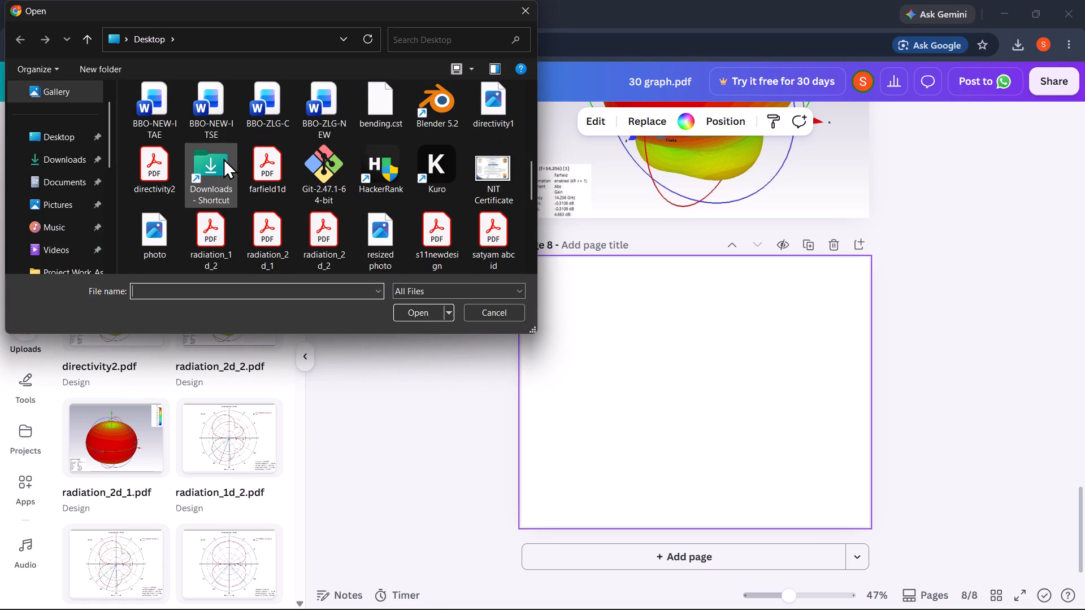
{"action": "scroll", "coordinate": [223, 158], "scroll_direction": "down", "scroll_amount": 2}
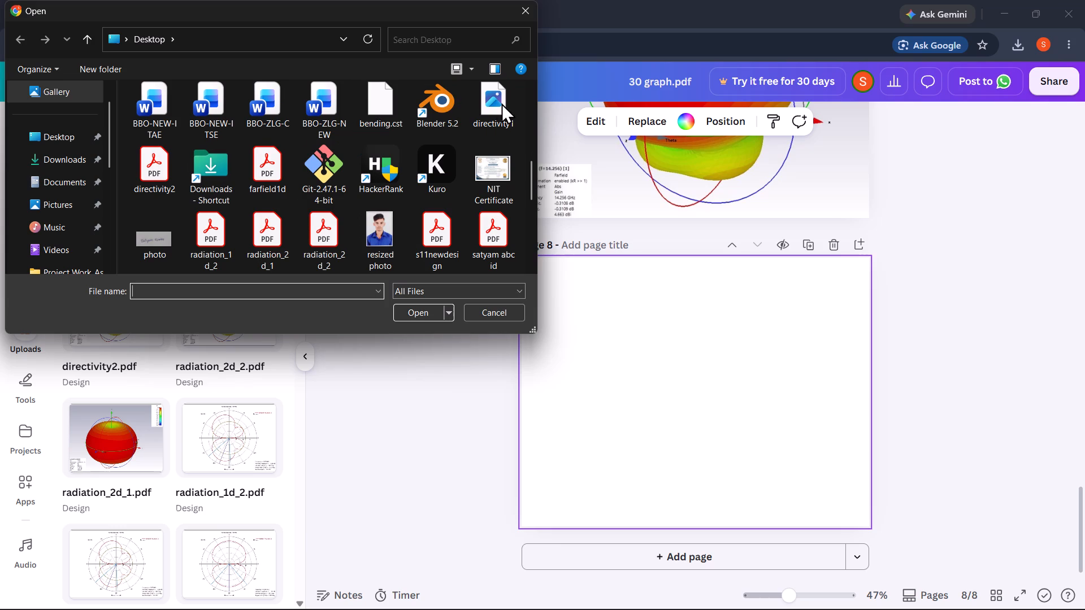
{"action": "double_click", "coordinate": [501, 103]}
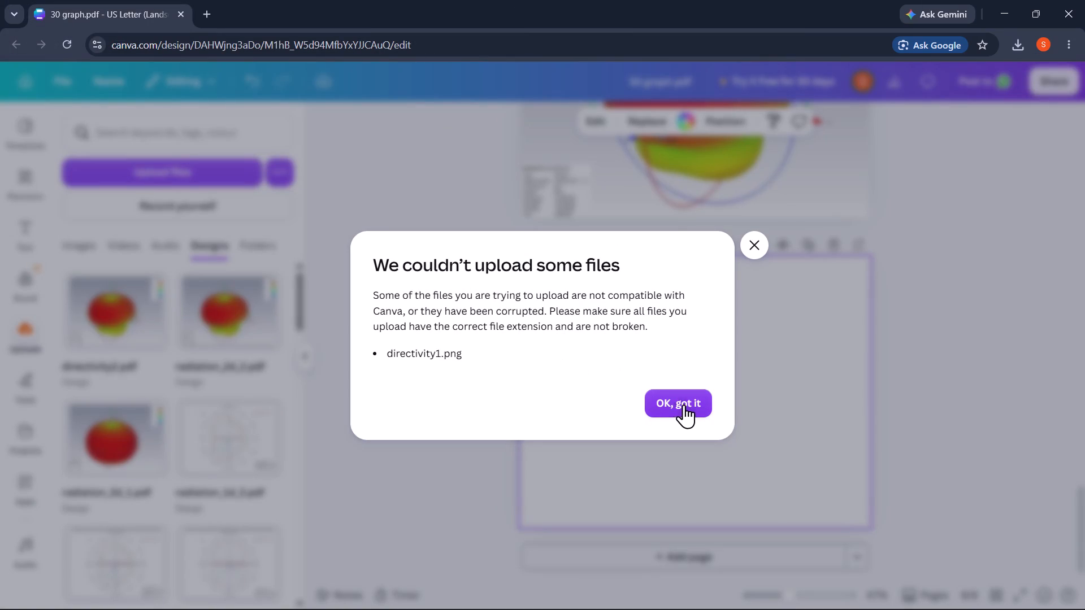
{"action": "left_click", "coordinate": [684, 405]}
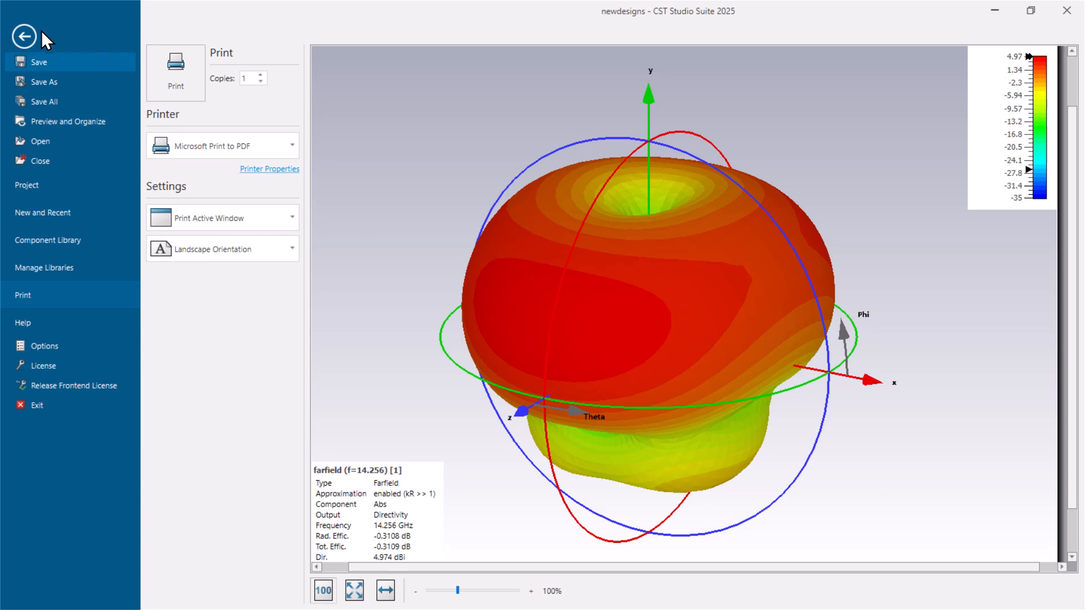
Back in CST Studio Suite, display the 6.246 GHz directivity plot and send it to Microsoft Print to PDF in landscape orientation.
{"action": "left_click", "coordinate": [31, 31]}
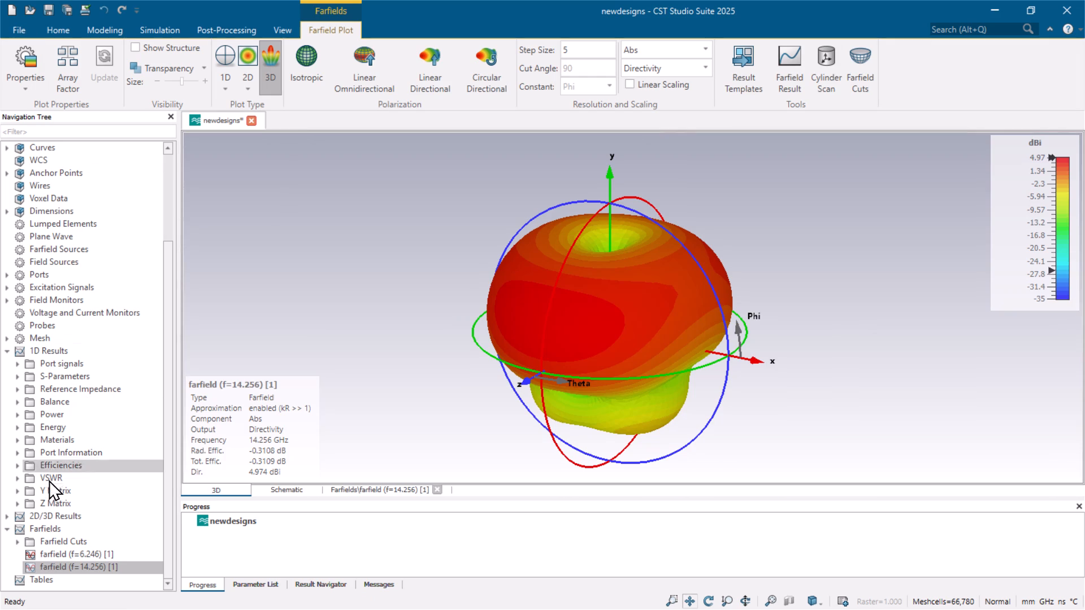
{"action": "left_click", "coordinate": [77, 551]}
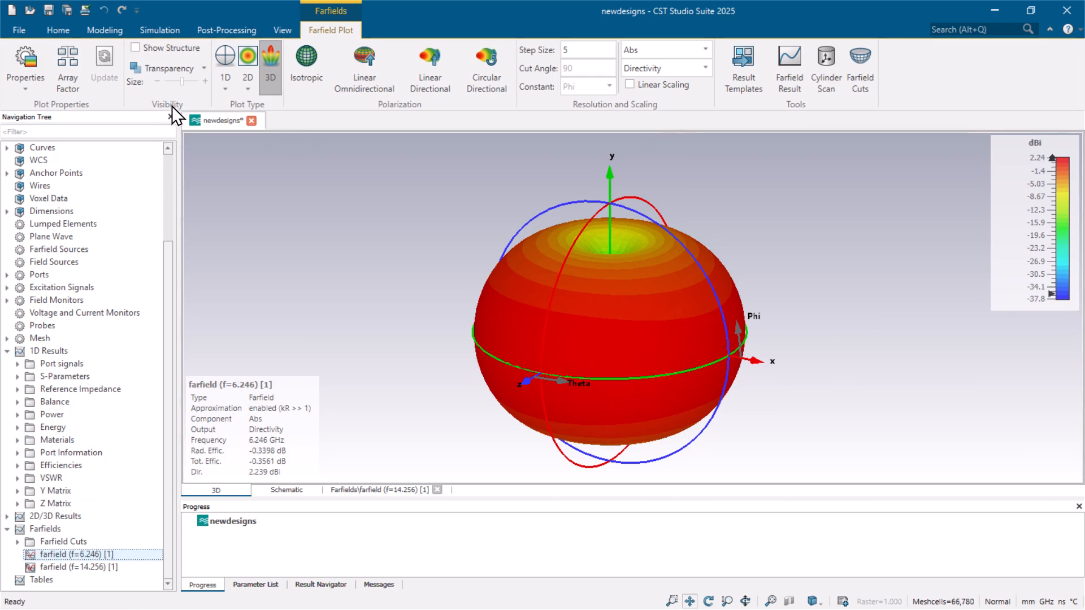
{"action": "left_click", "coordinate": [16, 28]}
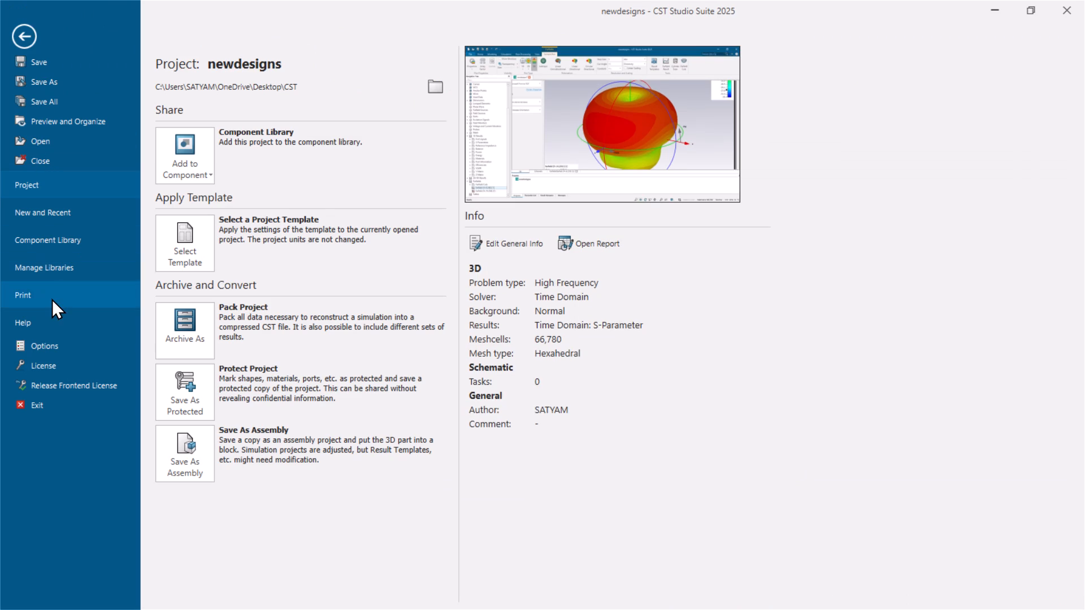
{"action": "left_click", "coordinate": [51, 306]}
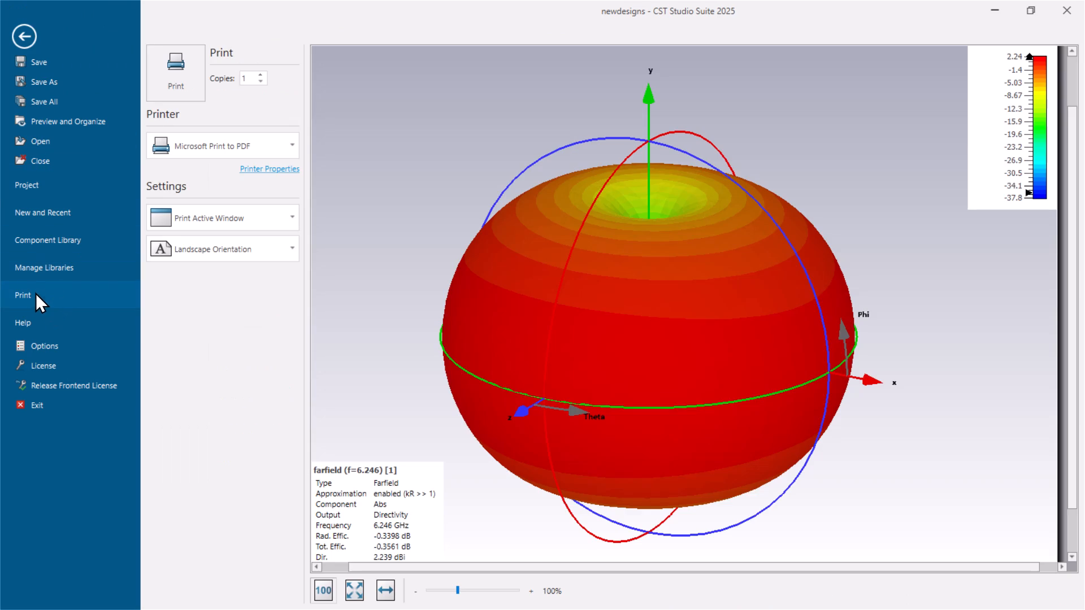
{"action": "left_click", "coordinate": [169, 81]}
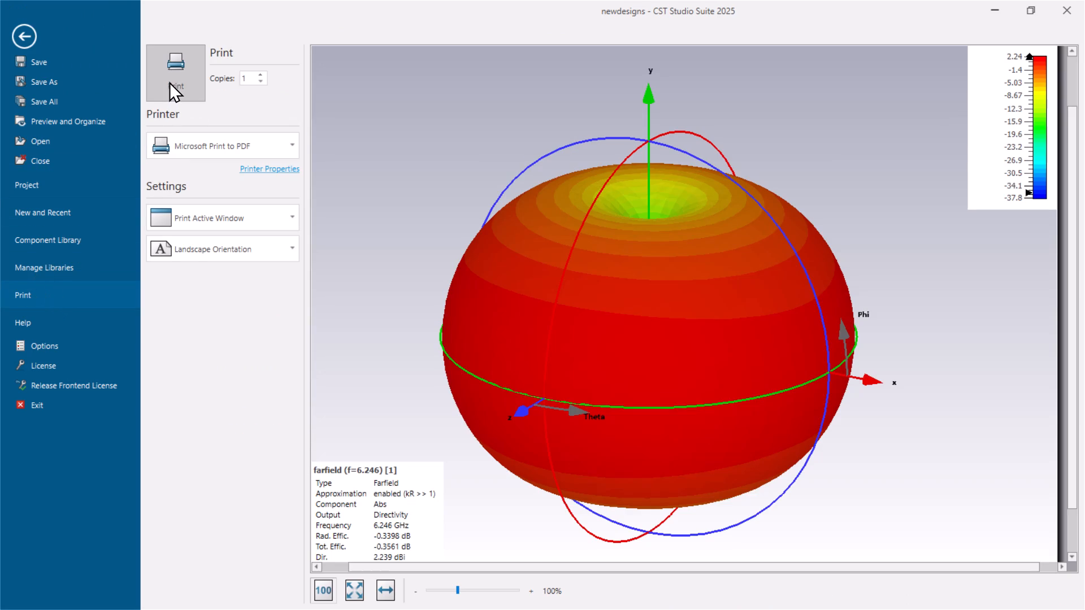
Save the PDF print output to the Desktop as directivity1, without the .png extension.
{"action": "left_click", "coordinate": [186, 238]}
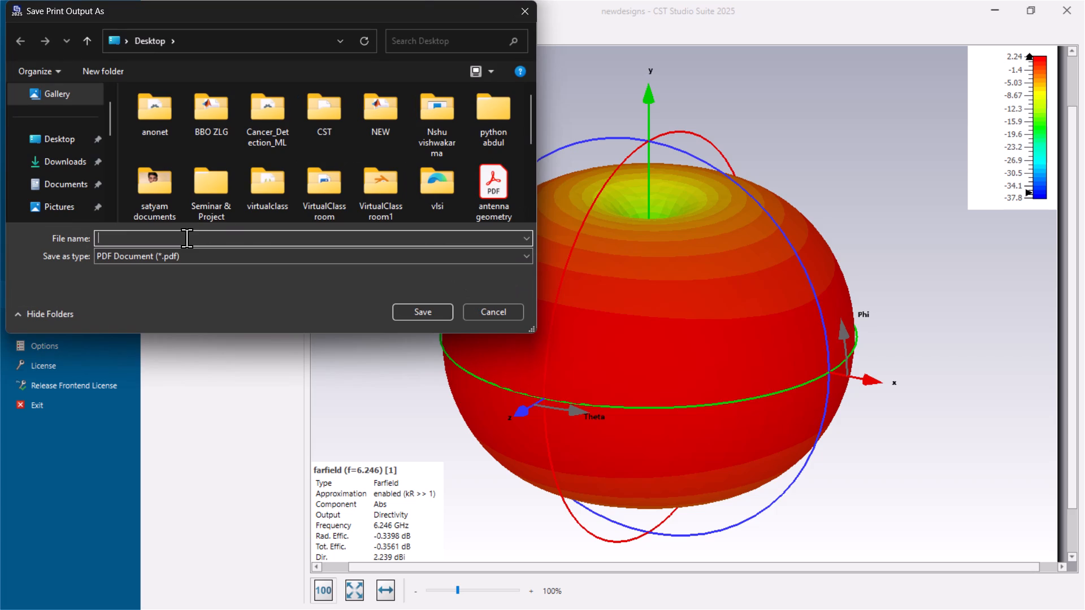
{"action": "key", "text": "ctrl+v"}
{"action": "key", "text": "BackSpace"}
{"action": "key", "text": "BackSpace"}
{"action": "key", "text": "BackSpace"}
{"action": "key", "text": "BackSpace"}
{"action": "key", "text": "1"}
{"action": "key", "text": "Return"}
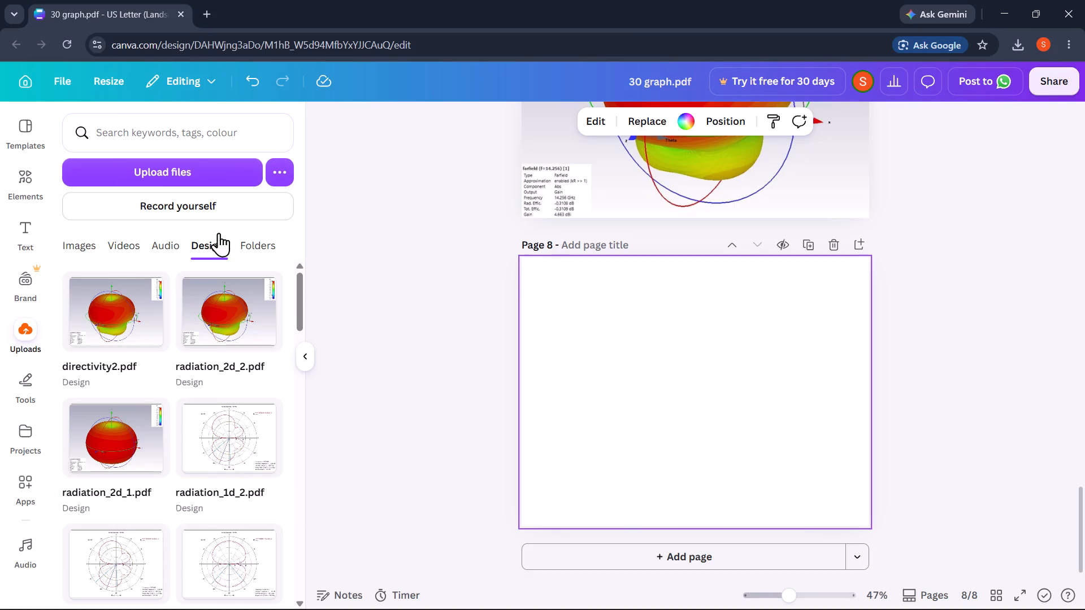
Switch to Canva in Chrome and upload the directivity1 PDF from the Desktop.
{"action": "left_click", "coordinate": [140, 162]}
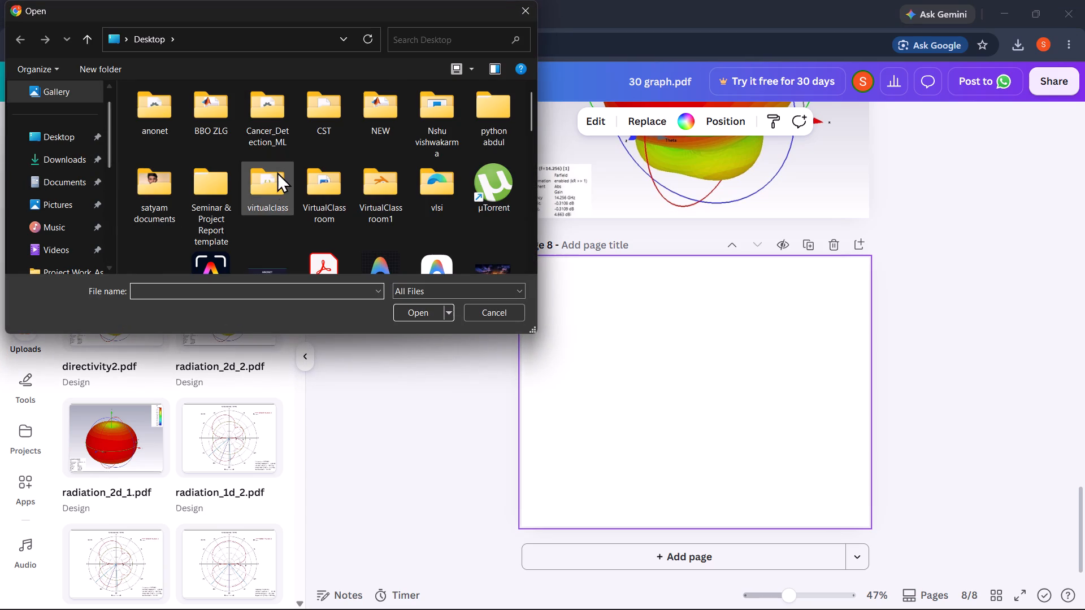
{"action": "scroll", "coordinate": [279, 180], "scroll_direction": "down", "scroll_amount": 1}
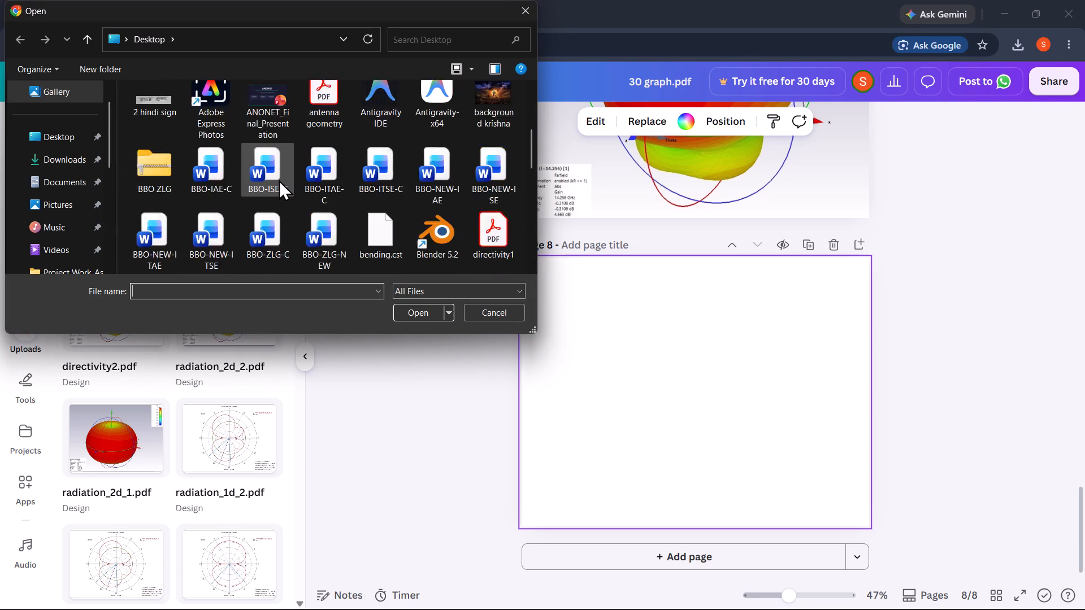
{"action": "scroll", "coordinate": [279, 180], "scroll_direction": "down", "scroll_amount": 1}
{"action": "double_click", "coordinate": [485, 172]}
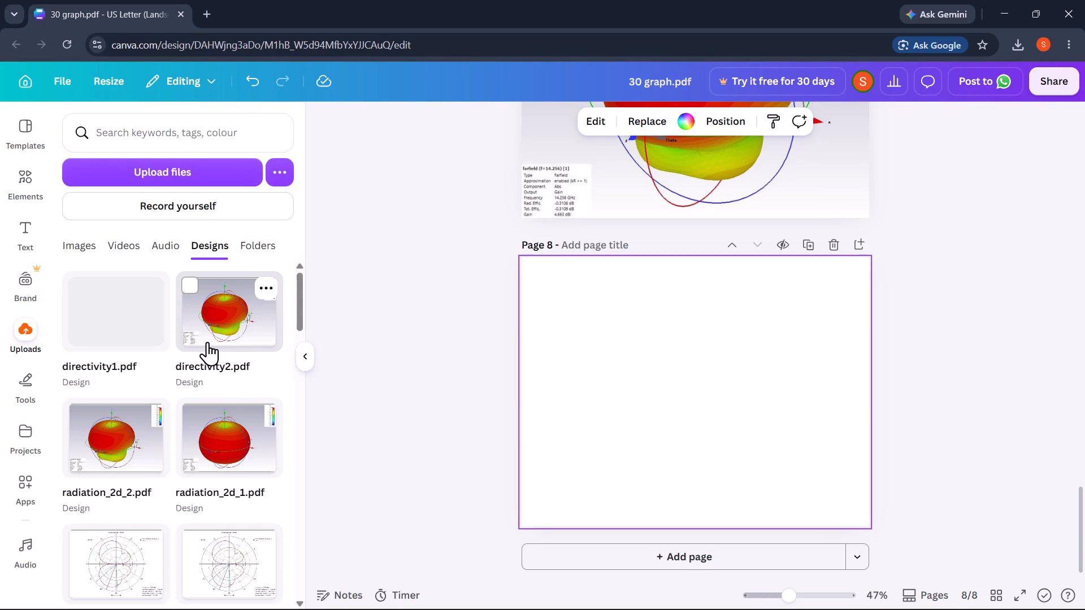
Place the uploaded directivity1.pdf design on the blank page 8.
{"action": "left_click", "coordinate": [97, 323]}
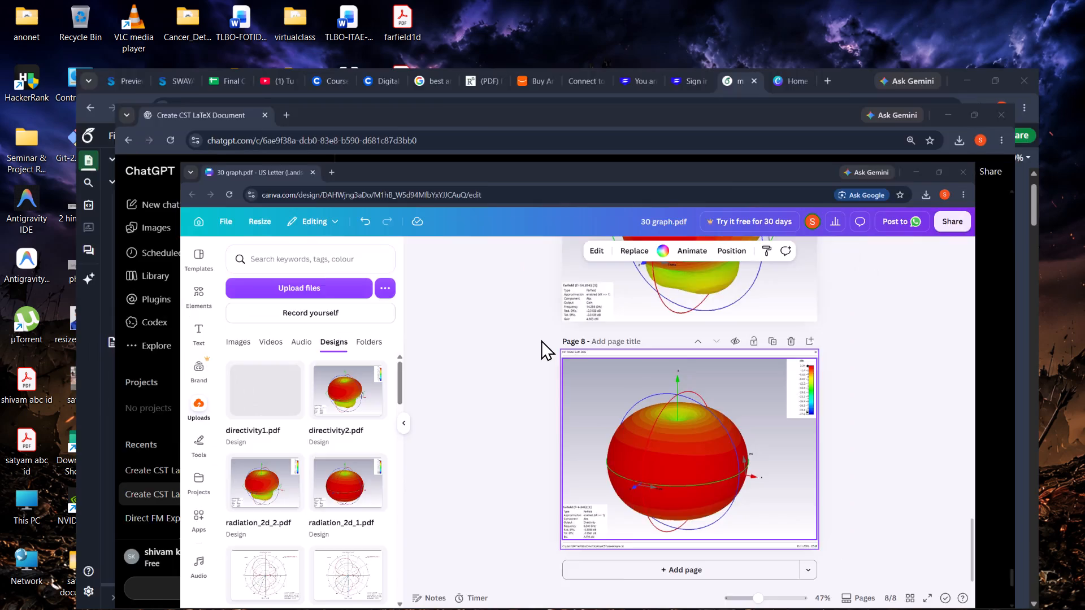
Launch the application with the white K logo from the Windows desktop.
{"action": "double_click", "coordinate": [348, 382]}
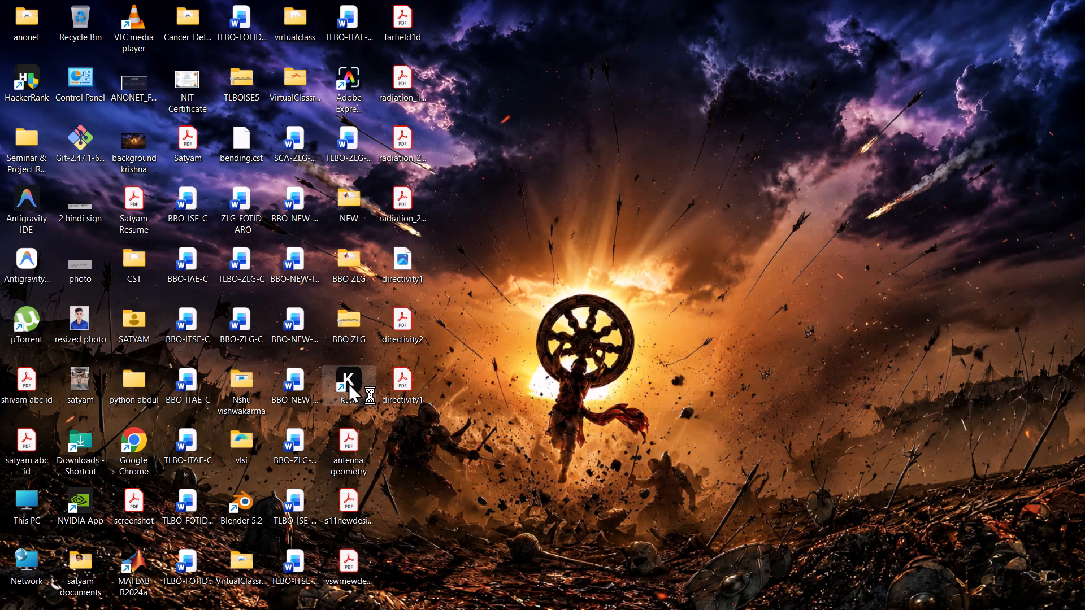
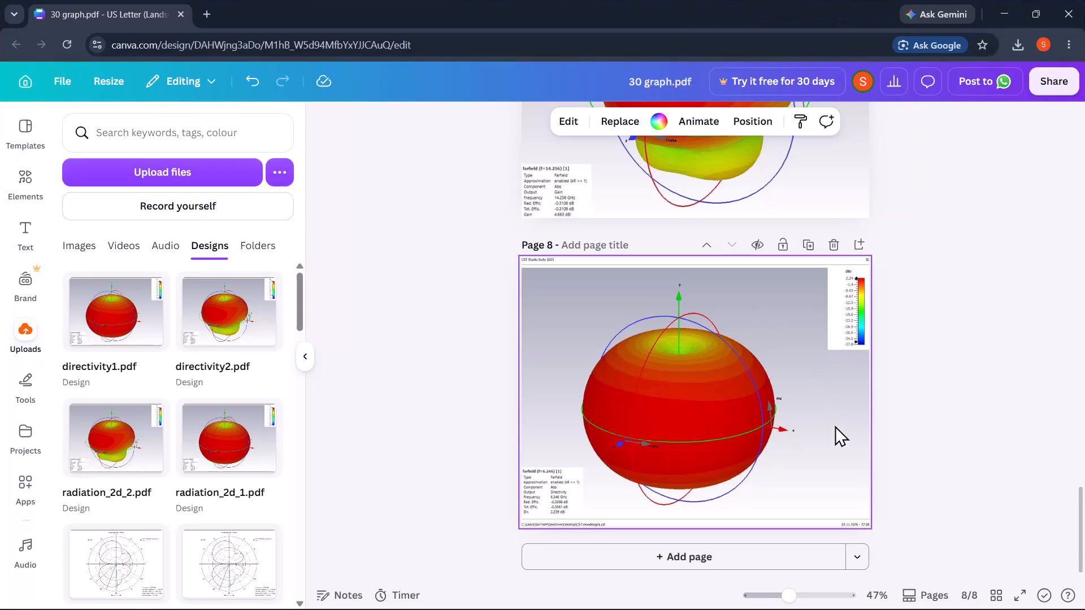
Move the footer and header text off page 8, leaving only the directivity plot on the page.
{"action": "left_click_drag", "start_coordinate": [607, 524], "coordinate": [0, 514]}
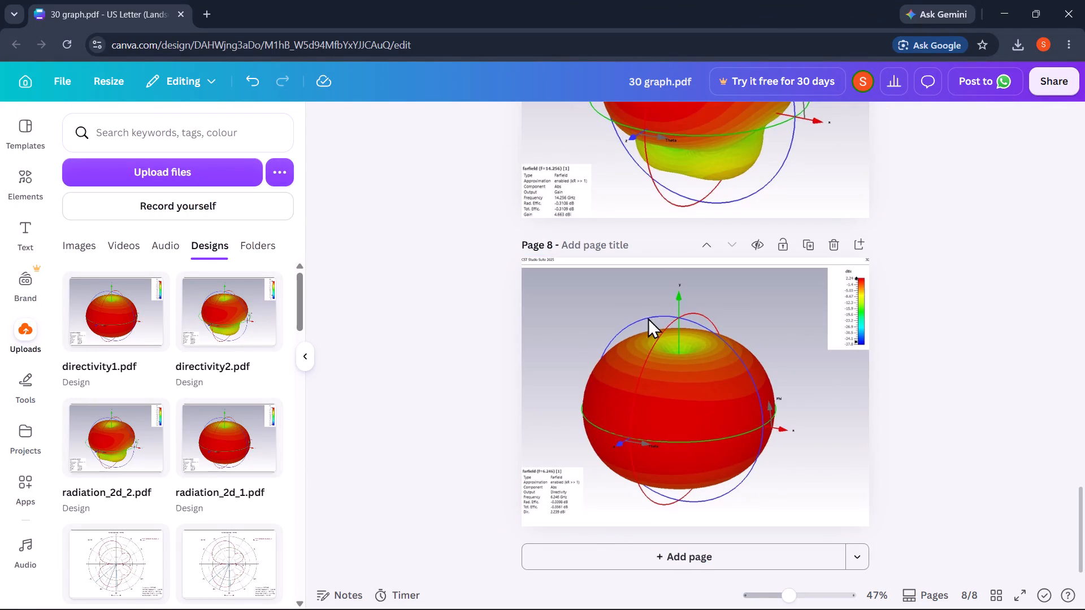
{"action": "left_click_drag", "start_coordinate": [635, 262], "coordinate": [0, 303]}
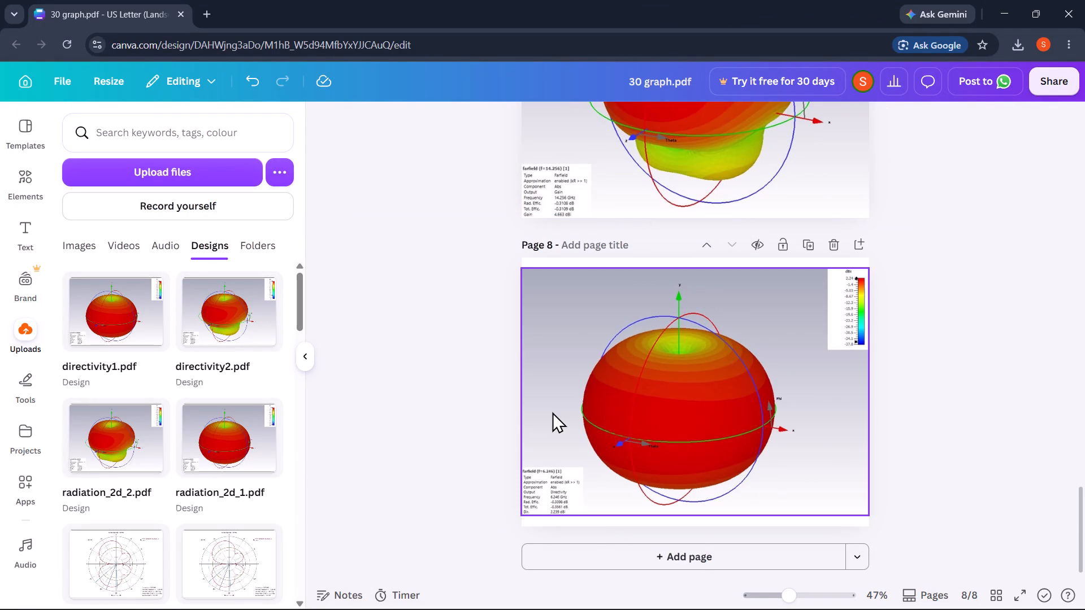
Enlarge and reposition the directivity plot image so it covers all of page 8 and its colour scale falls outside the page.
{"action": "left_click", "coordinate": [552, 412]}
{"action": "left_click_drag", "start_coordinate": [873, 269], "coordinate": [896, 243]}
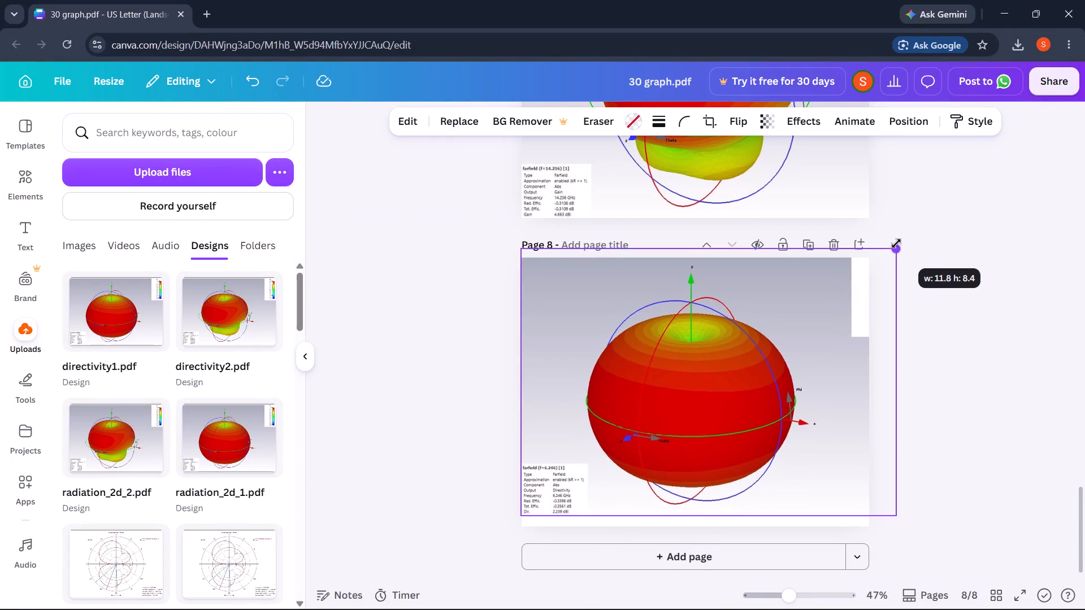
{"action": "left_click_drag", "start_coordinate": [896, 243], "coordinate": [932, 239]}
{"action": "left_click_drag", "start_coordinate": [760, 310], "coordinate": [759, 323]}
{"action": "left_click", "coordinate": [921, 238]}
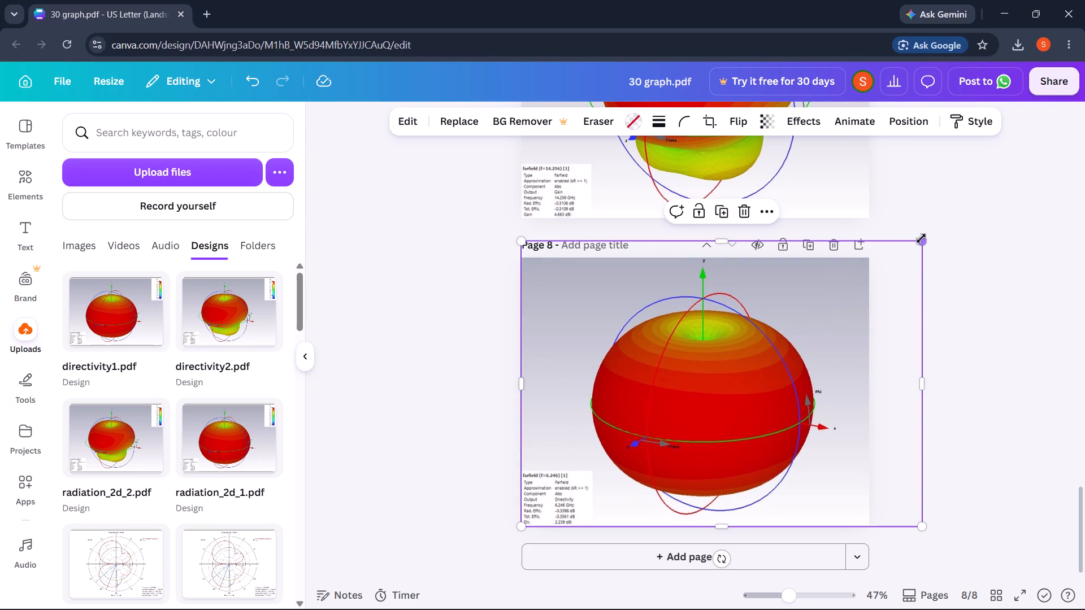
{"action": "left_click", "coordinate": [984, 228]}
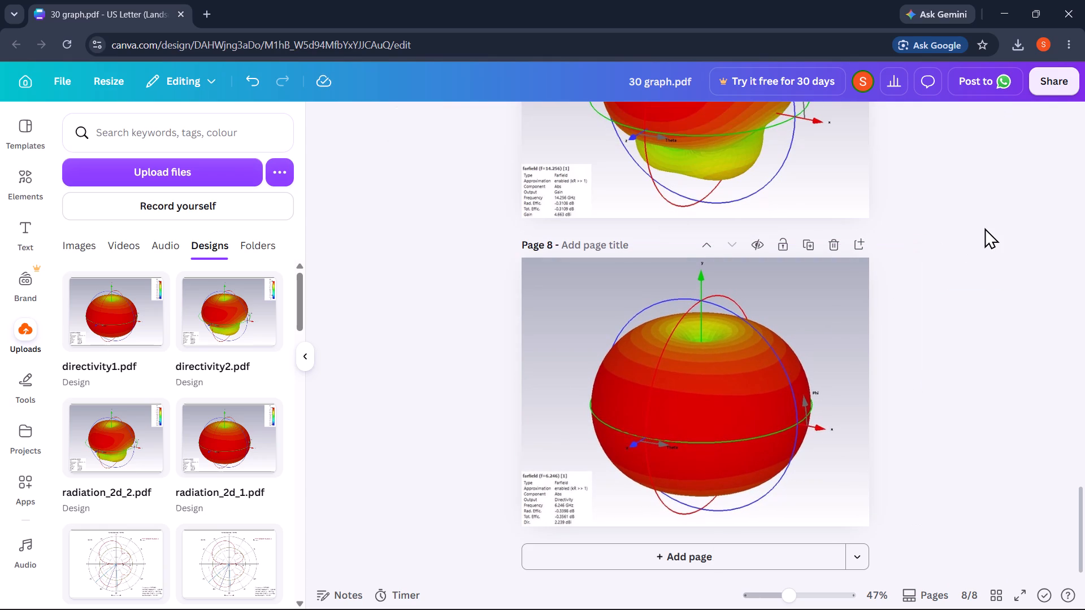
Download only page 8 of the design as a PNG.
{"action": "left_click", "coordinate": [1052, 80]}
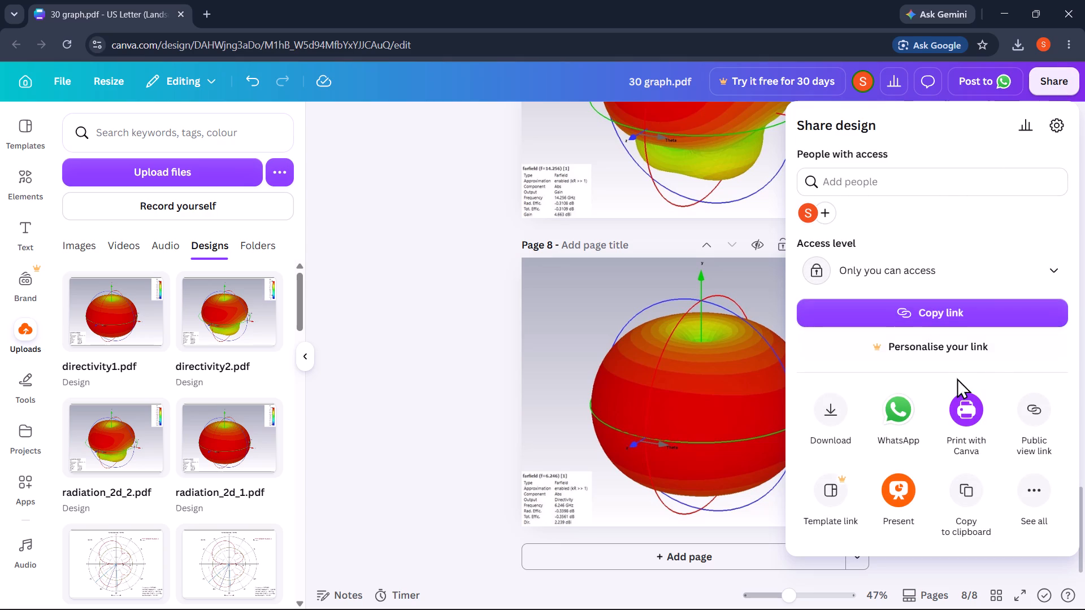
{"action": "left_click", "coordinate": [831, 422]}
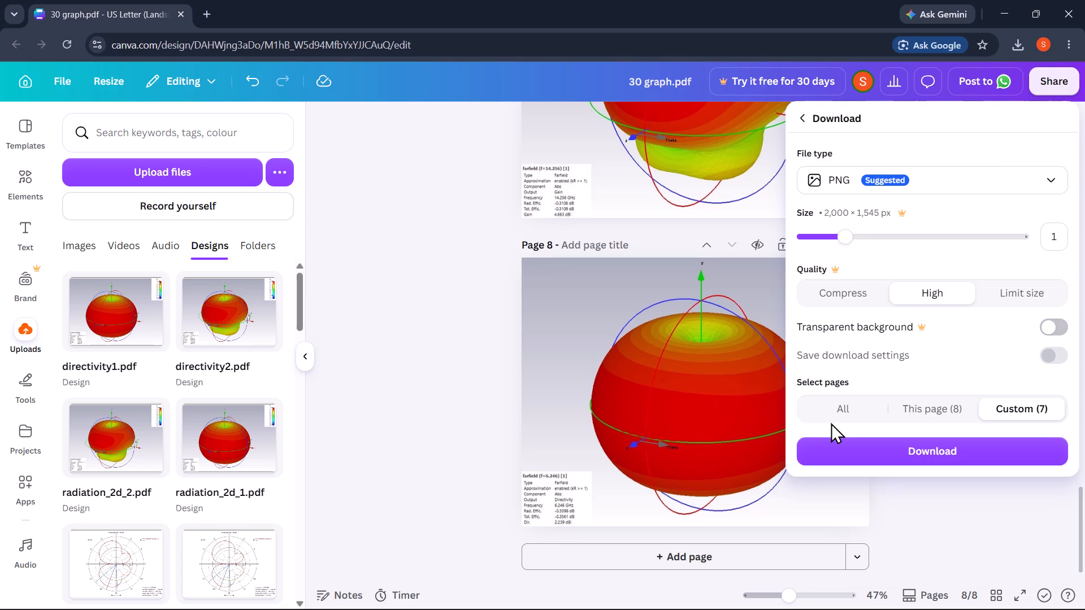
{"action": "left_click", "coordinate": [936, 417]}
{"action": "left_click", "coordinate": [932, 454]}
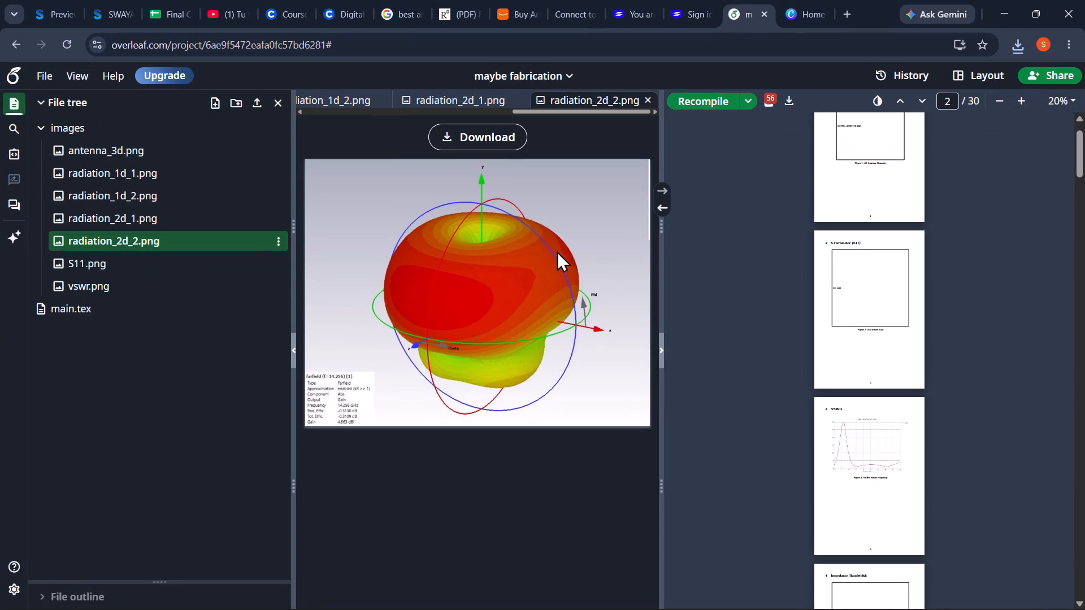
In the Overleaf project, upload the image 30 graph.pdf (7) from the Downloads folder into the images folder.
{"action": "left_click", "coordinate": [215, 99]}
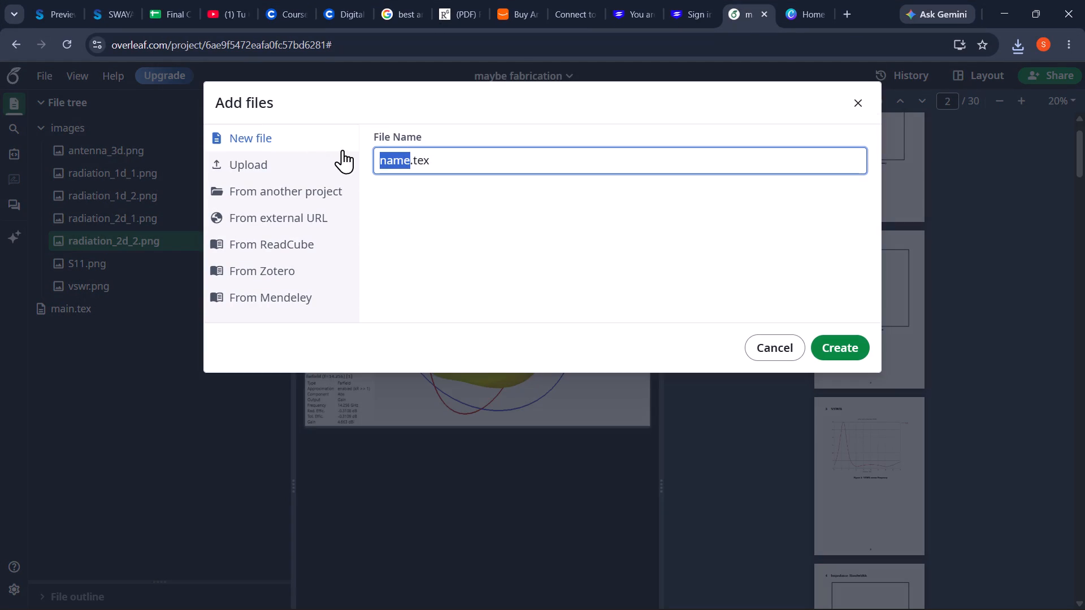
{"action": "left_click", "coordinate": [270, 164]}
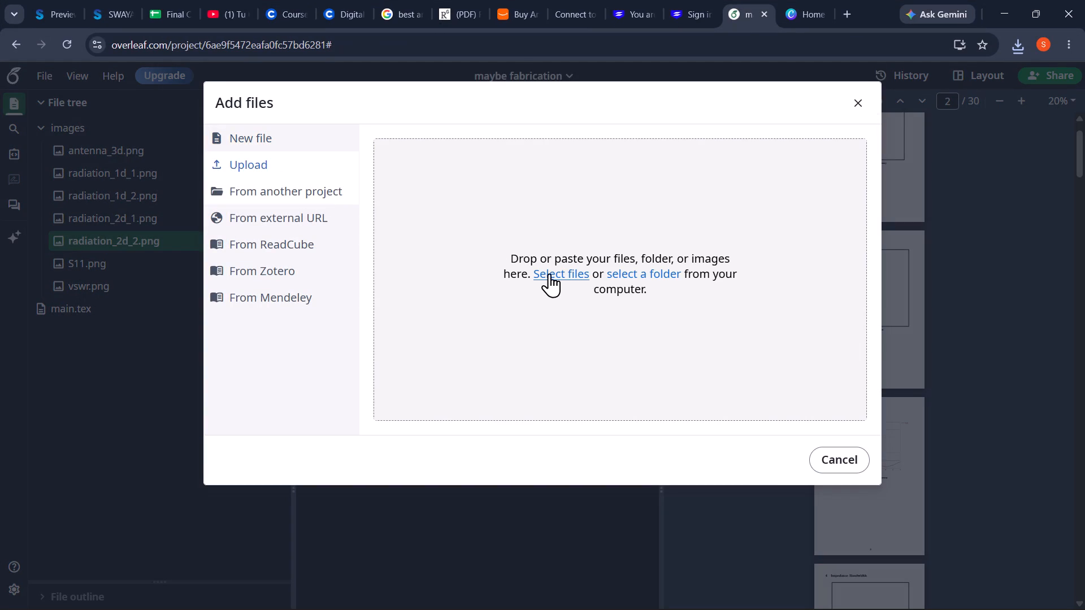
{"action": "left_click", "coordinate": [557, 275]}
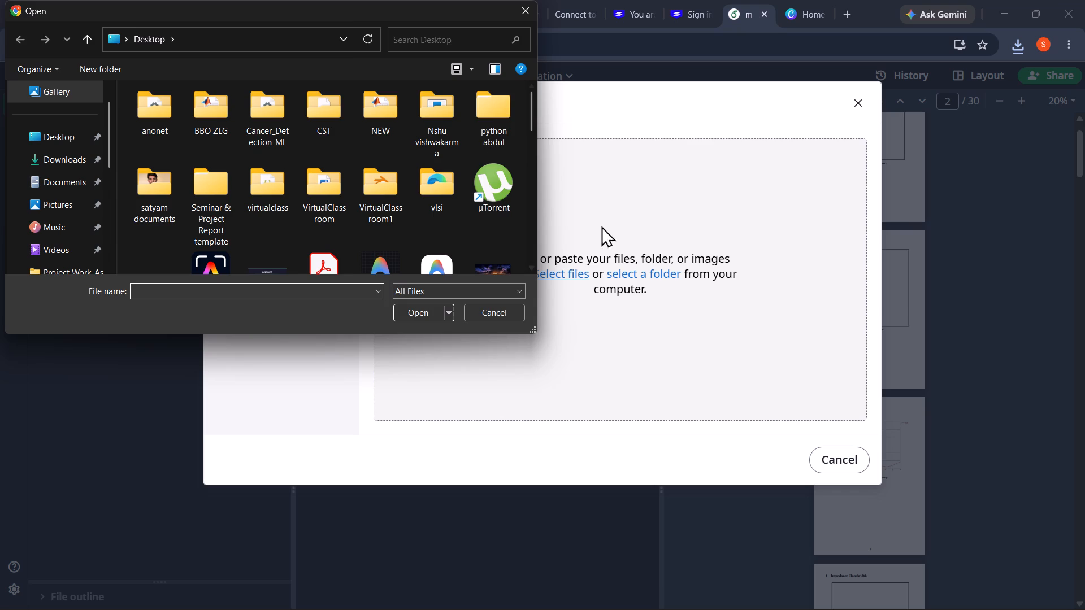
{"action": "scroll", "coordinate": [279, 160], "scroll_direction": "down", "scroll_amount": 1}
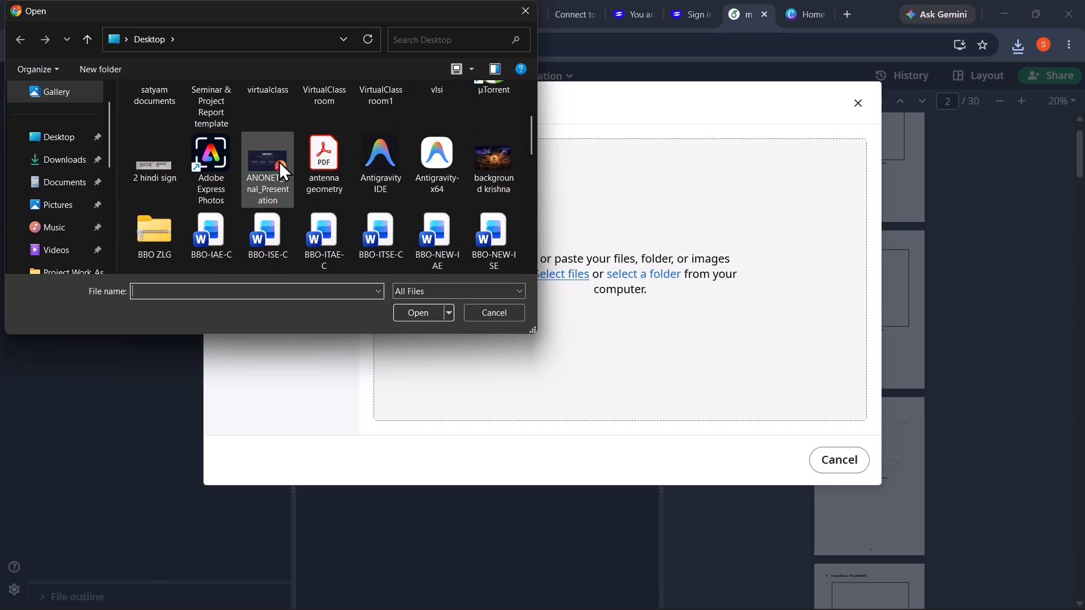
{"action": "scroll", "coordinate": [279, 160], "scroll_direction": "down", "scroll_amount": 1}
{"action": "left_click", "coordinate": [67, 160]}
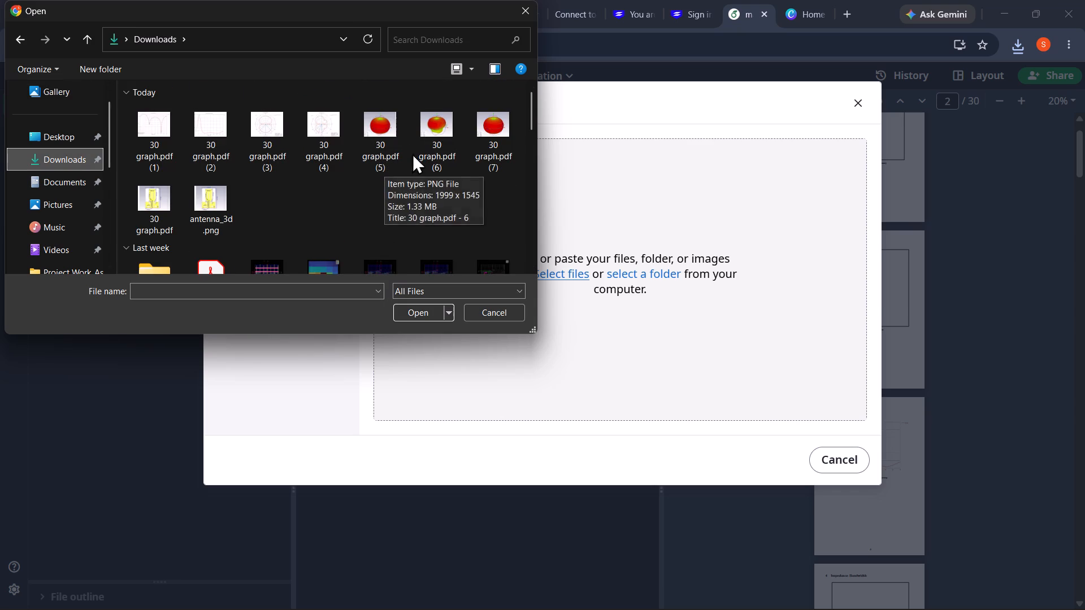
{"action": "left_click", "coordinate": [452, 141]}
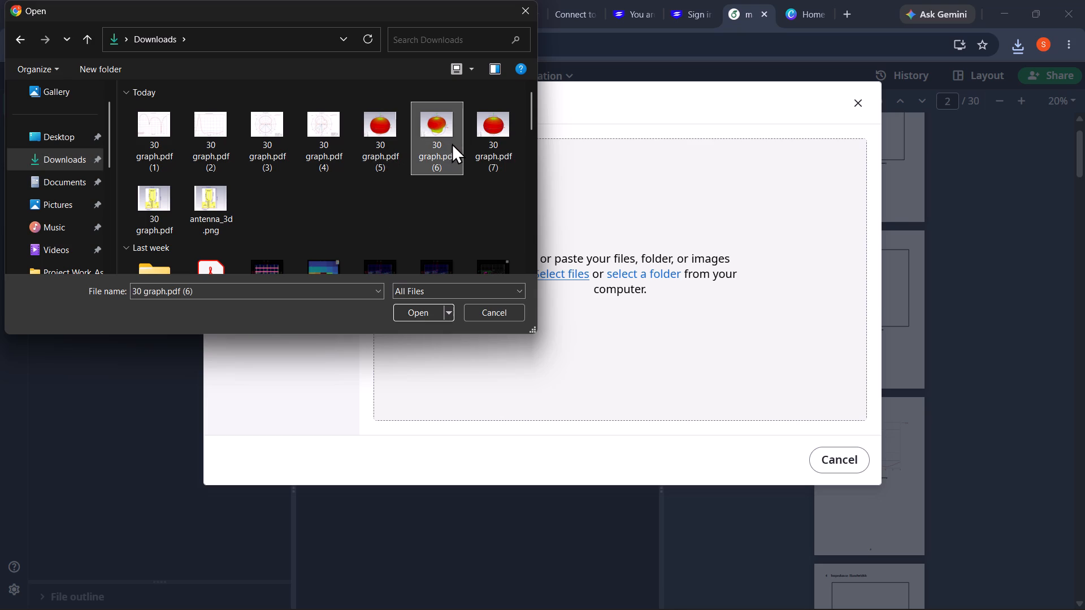
{"action": "left_click", "coordinate": [482, 146]}
{"action": "double_click", "coordinate": [482, 146]}
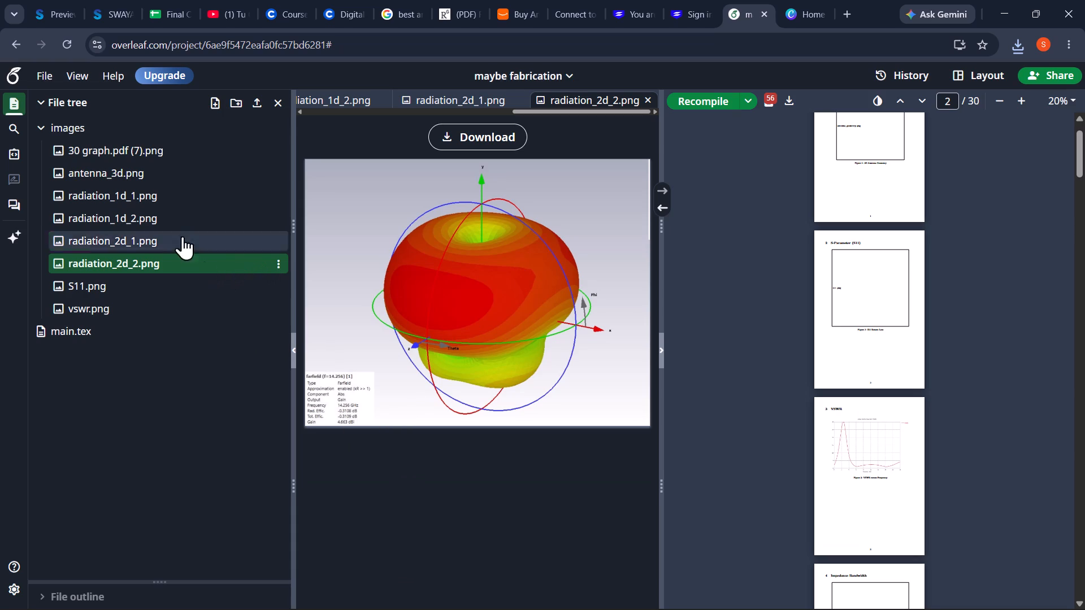
Rename the uploaded 30 graph.pdf (7).png in the images folder as directivity1.png.
{"action": "left_click", "coordinate": [198, 151]}
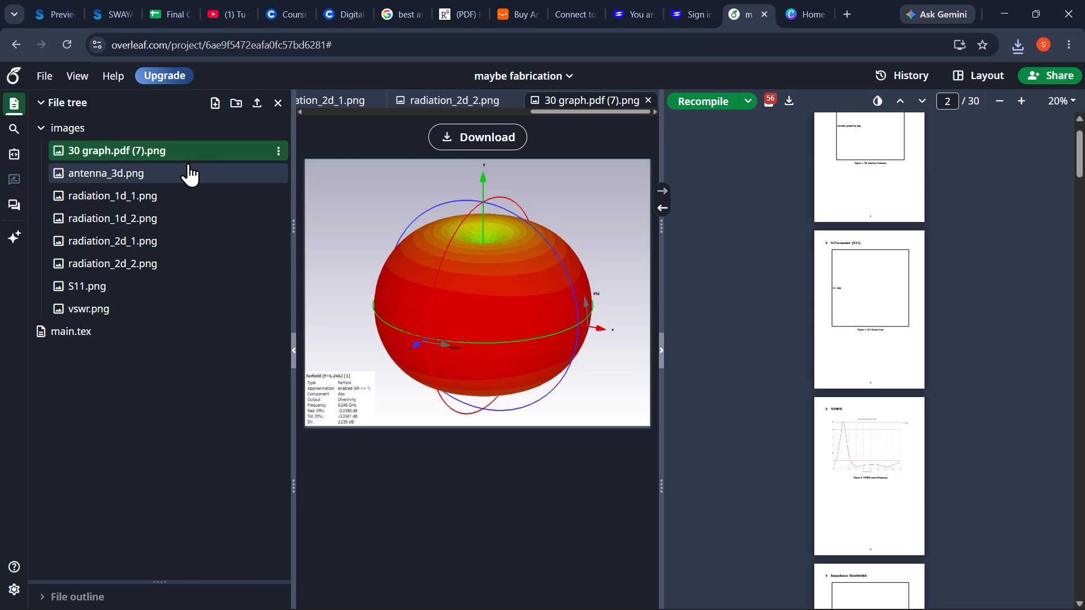
{"action": "left_click", "coordinate": [285, 153]}
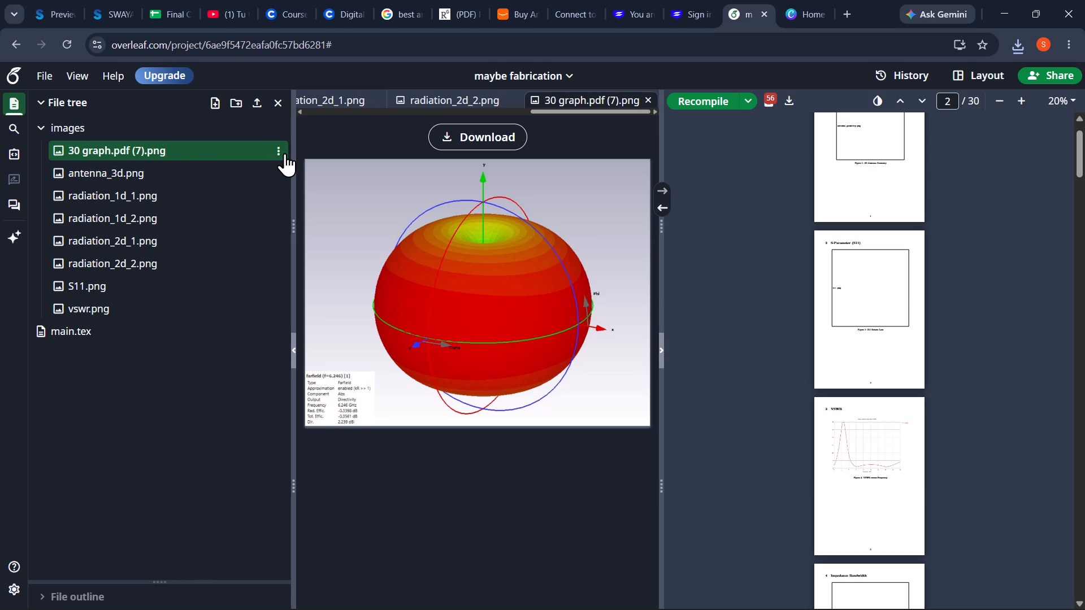
{"action": "left_click", "coordinate": [305, 178]}
{"action": "key", "text": "ctrl+a"}
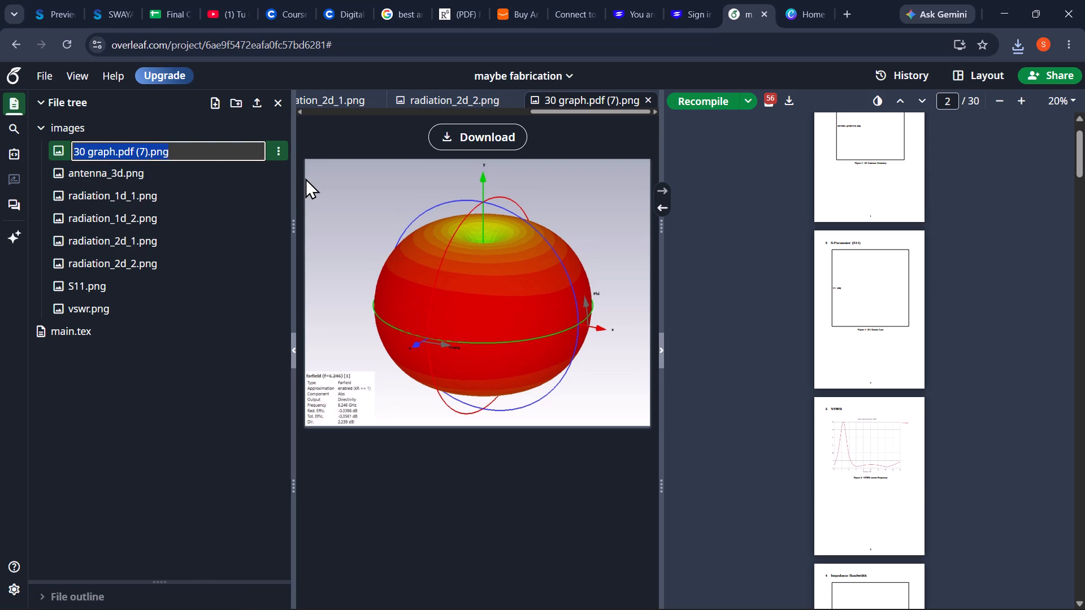
{"action": "key", "text": "ctrl+v"}
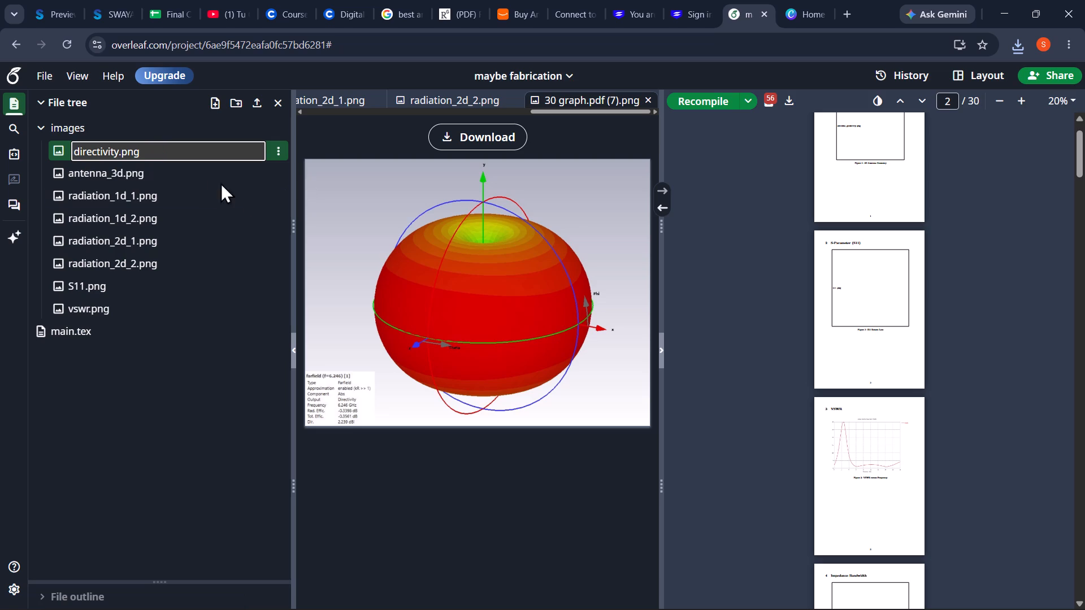
{"action": "left_click", "coordinate": [119, 150]}
{"action": "key", "text": "1"}
{"action": "key", "text": "Return"}
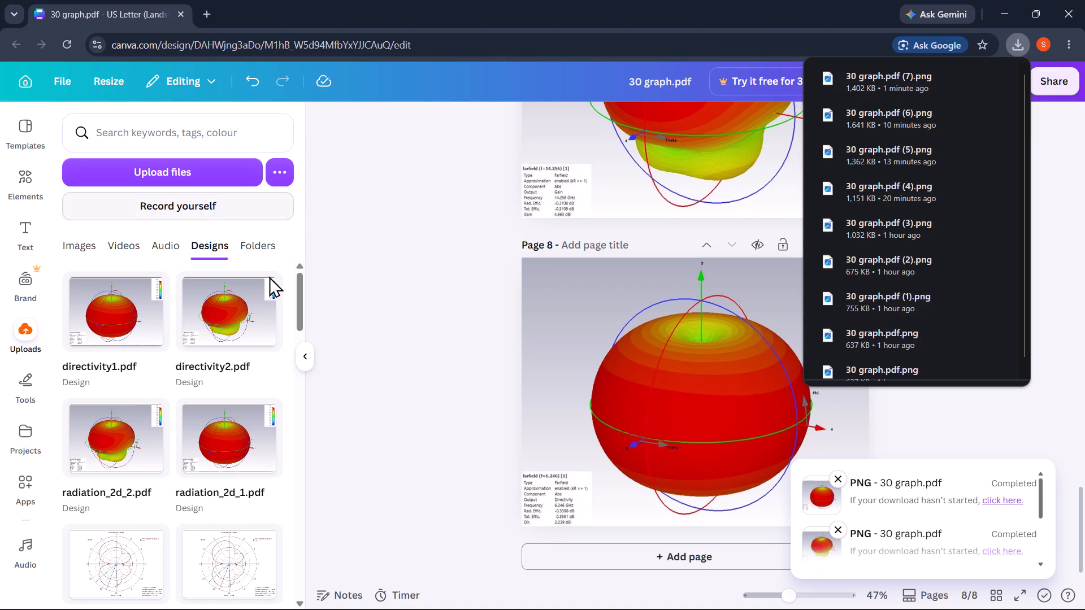
Switch to the Canva design, add a page 9, and place the uploaded directivity2.pdf design on it.
{"action": "left_click", "coordinate": [692, 554]}
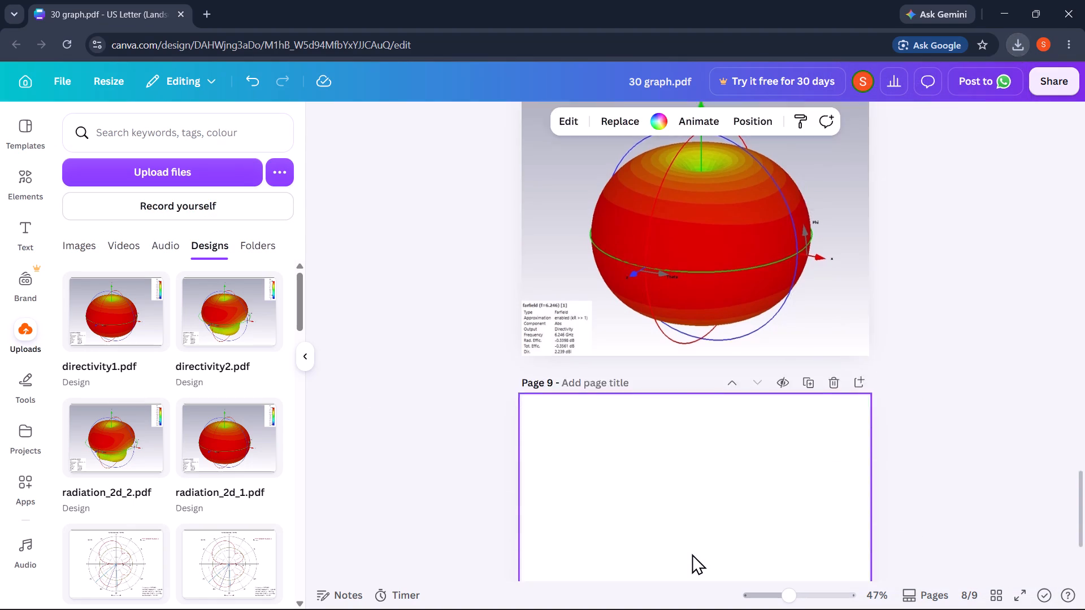
{"action": "double_click", "coordinate": [219, 346]}
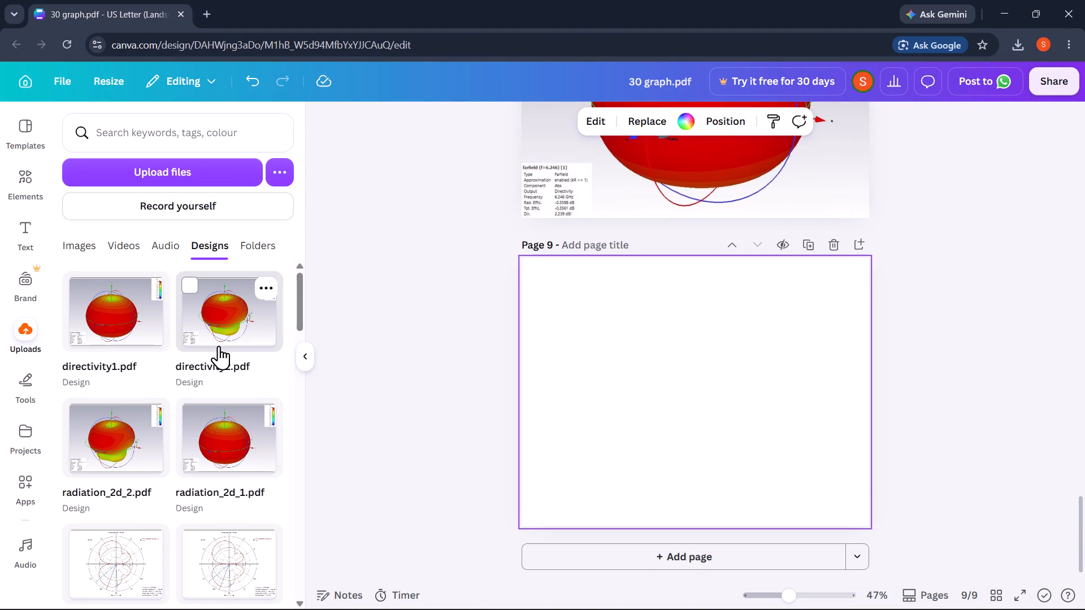
{"action": "double_click", "coordinate": [231, 327]}
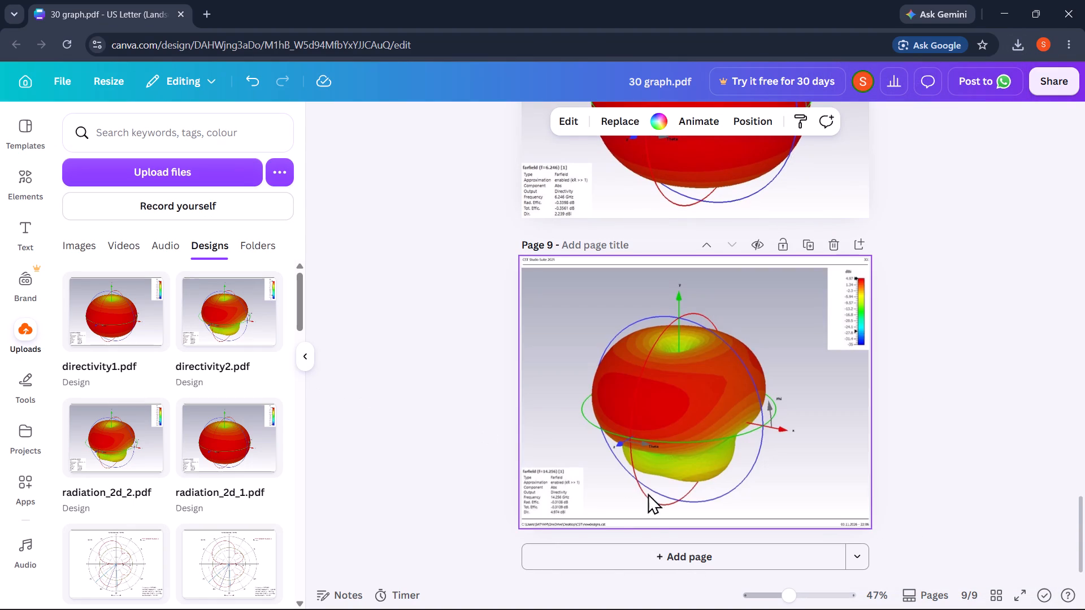
Move the print header and footer off page 9, and enlarge the plot to fill the page with its colour scale beyond the edge.
{"action": "left_click_drag", "start_coordinate": [592, 524], "coordinate": [0, 512]}
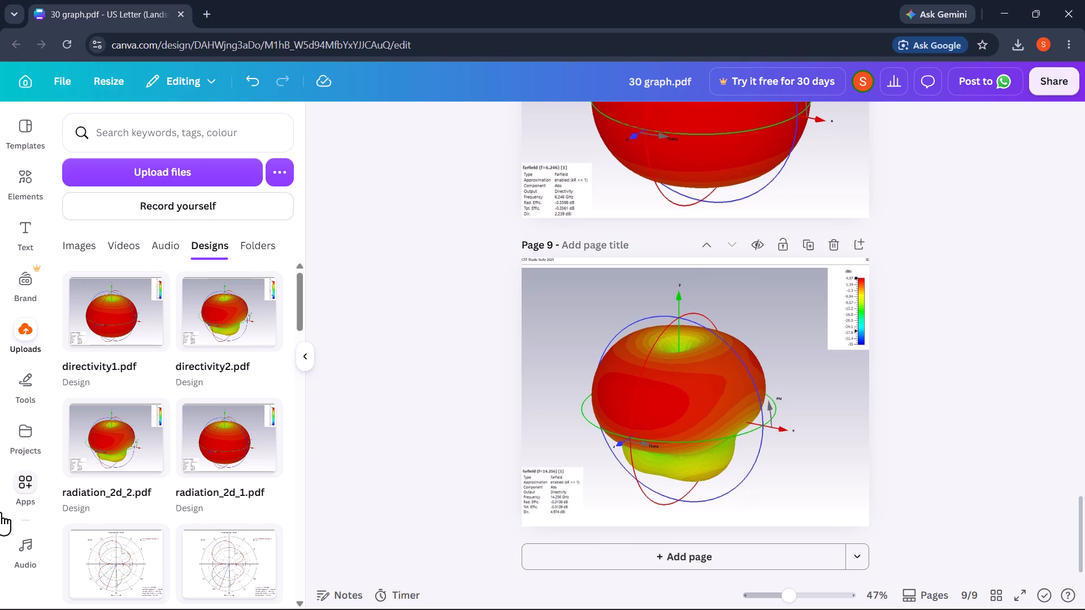
{"action": "left_click", "coordinate": [546, 354]}
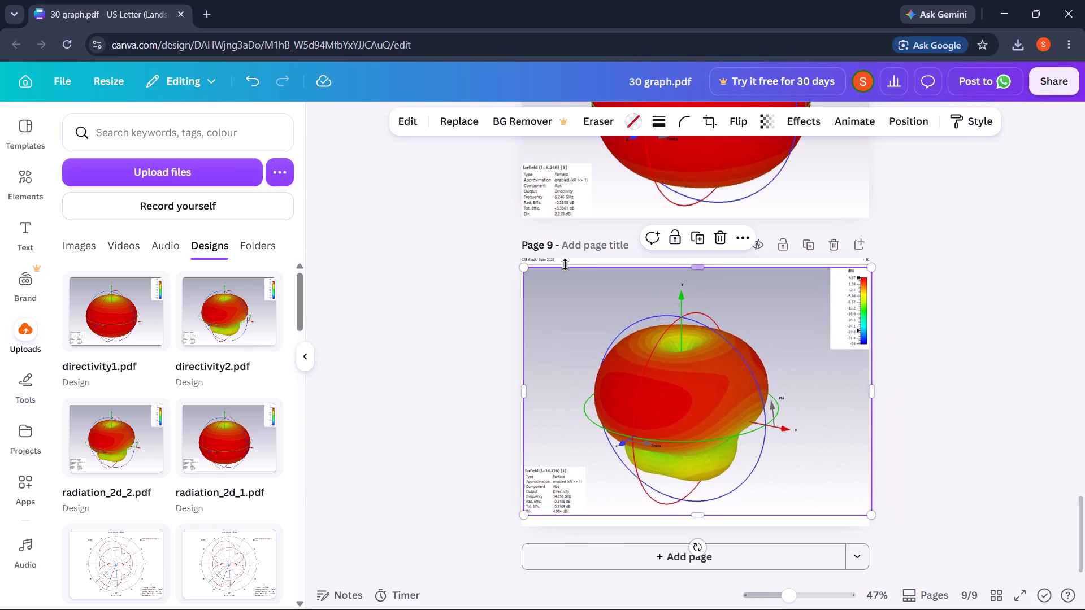
{"action": "left_click_drag", "start_coordinate": [561, 257], "coordinate": [0, 192]}
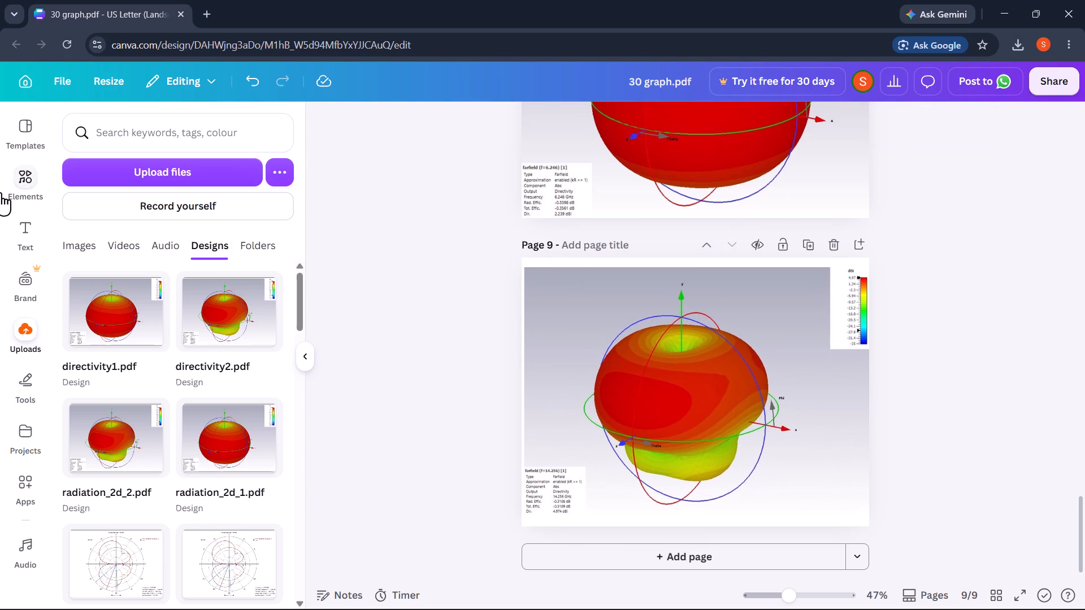
{"action": "left_click", "coordinate": [688, 361]}
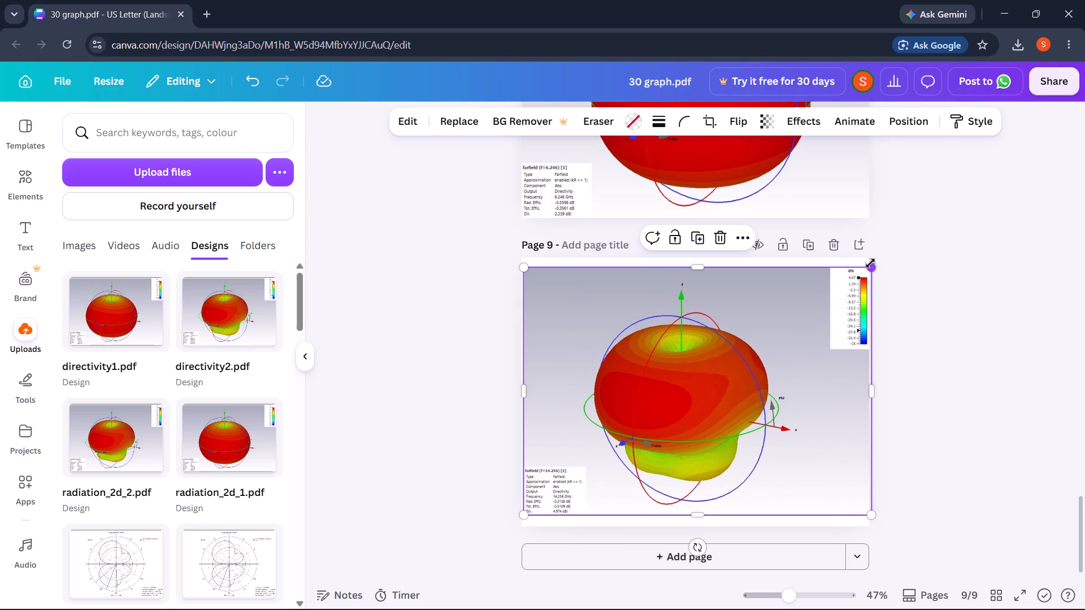
{"action": "left_click_drag", "start_coordinate": [870, 263], "coordinate": [917, 226]}
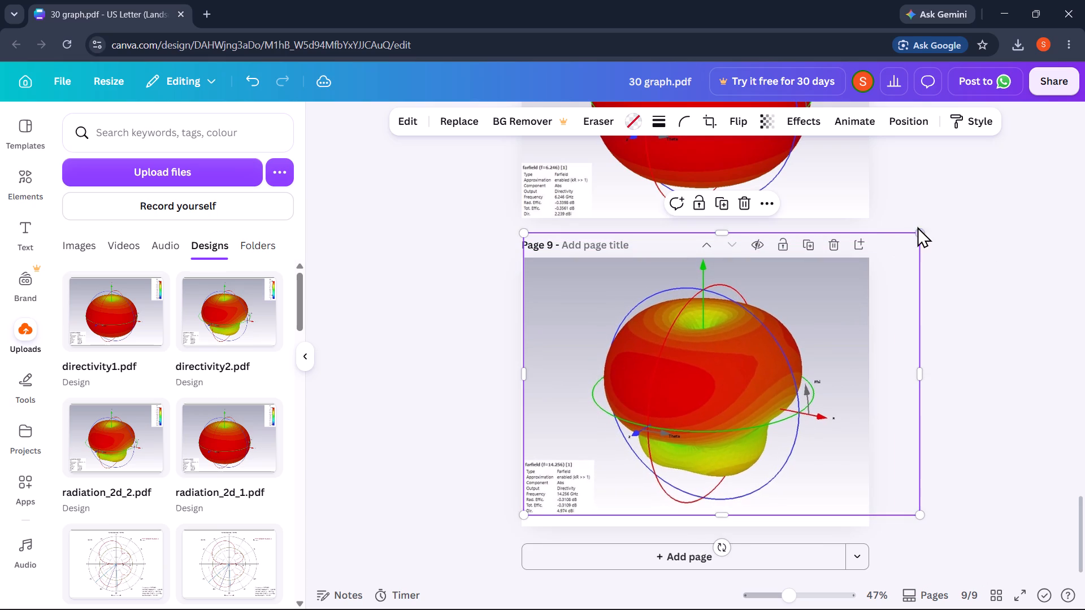
{"action": "left_click_drag", "start_coordinate": [752, 320], "coordinate": [752, 331]}
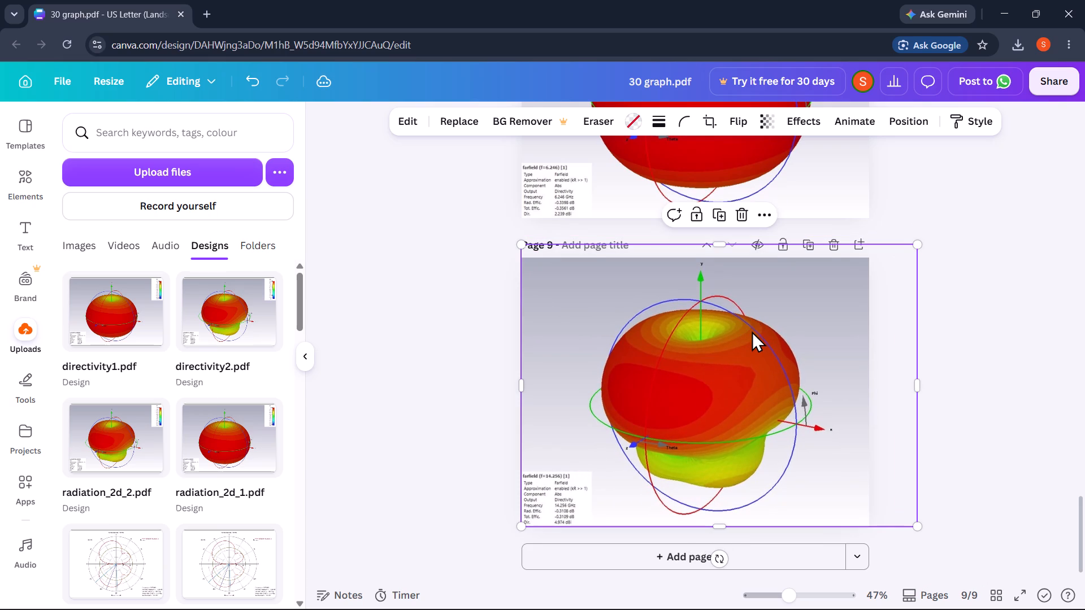
Download only the current page, page 9, of the design as a PNG.
{"action": "left_click", "coordinate": [1053, 82]}
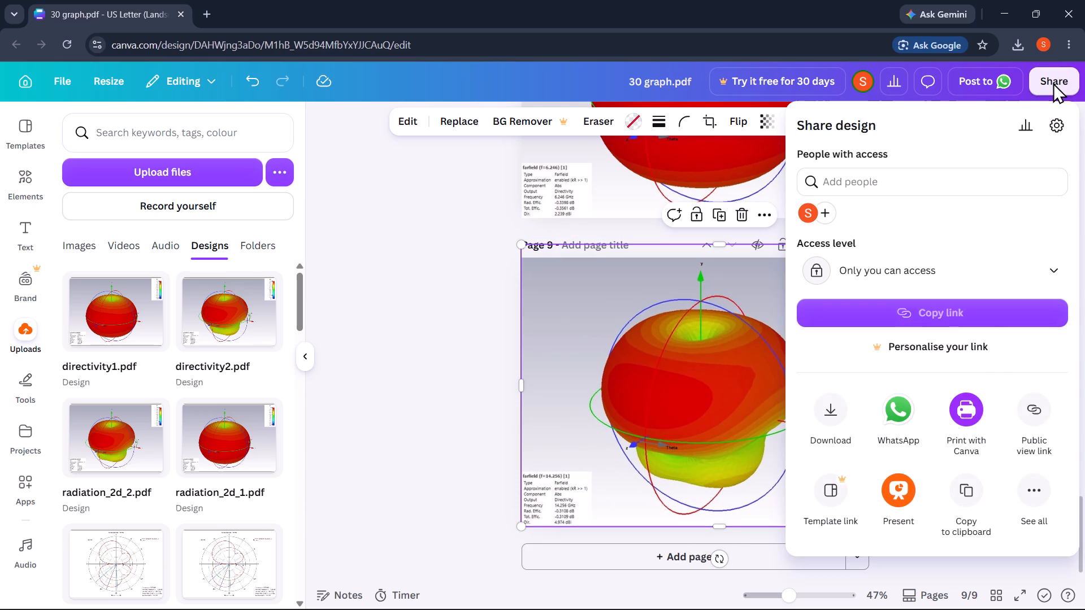
{"action": "left_click", "coordinate": [834, 401]}
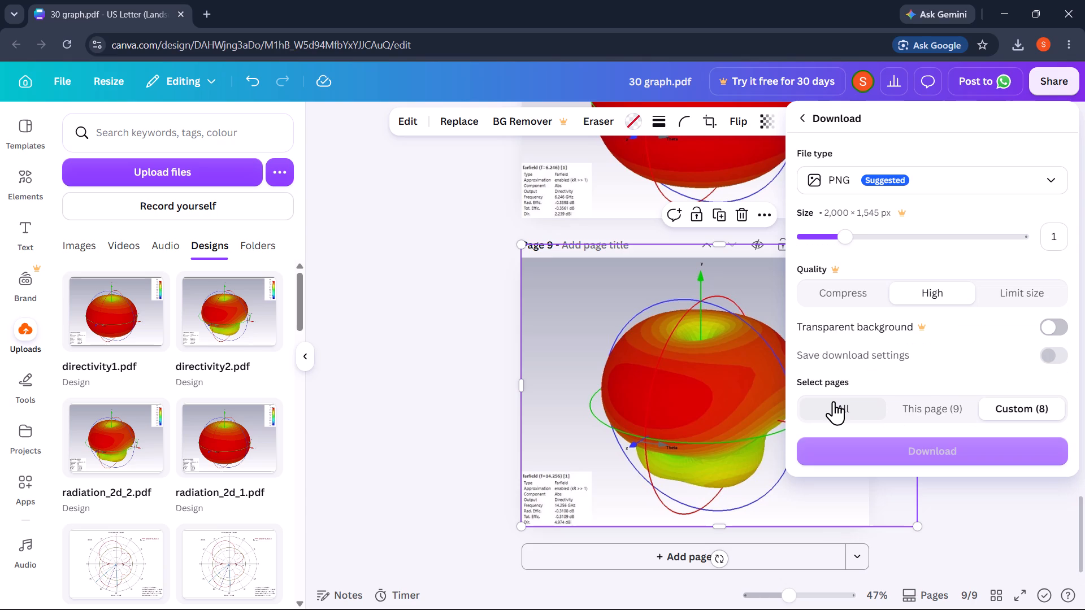
{"action": "left_click", "coordinate": [923, 411]}
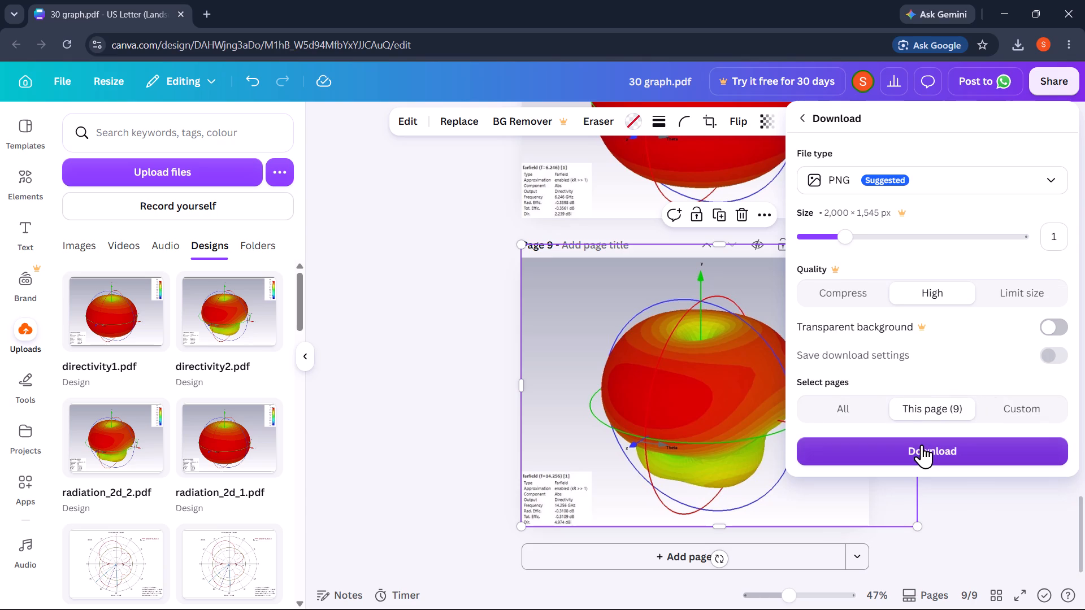
{"action": "left_click", "coordinate": [922, 445]}
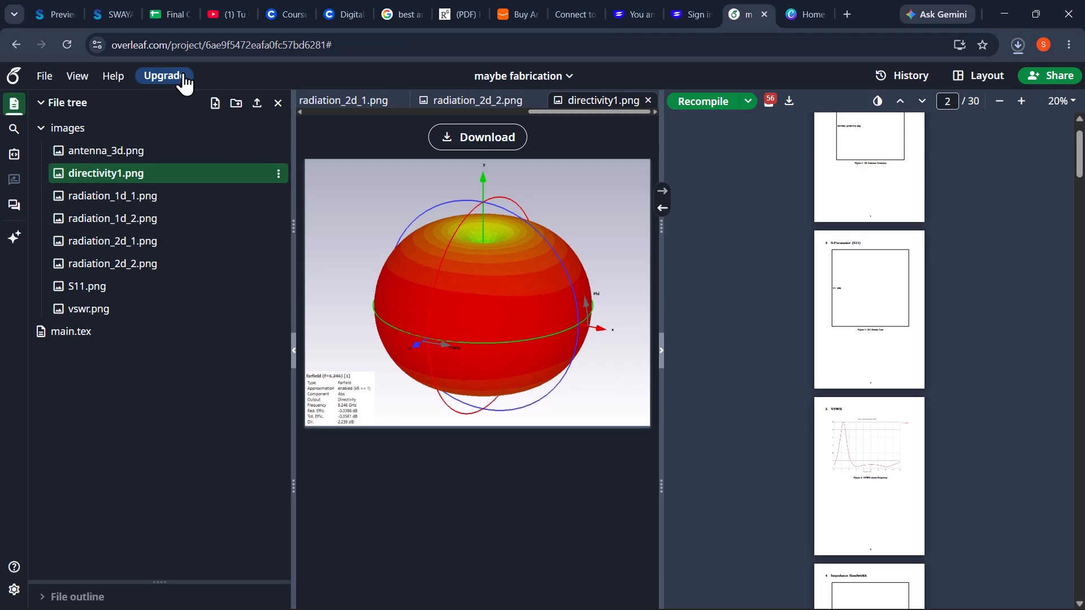
Back in the Overleaf project, upload the image 30 graph.pdf (8) from the Downloads folder into the images folder.
{"action": "left_click", "coordinate": [210, 100]}
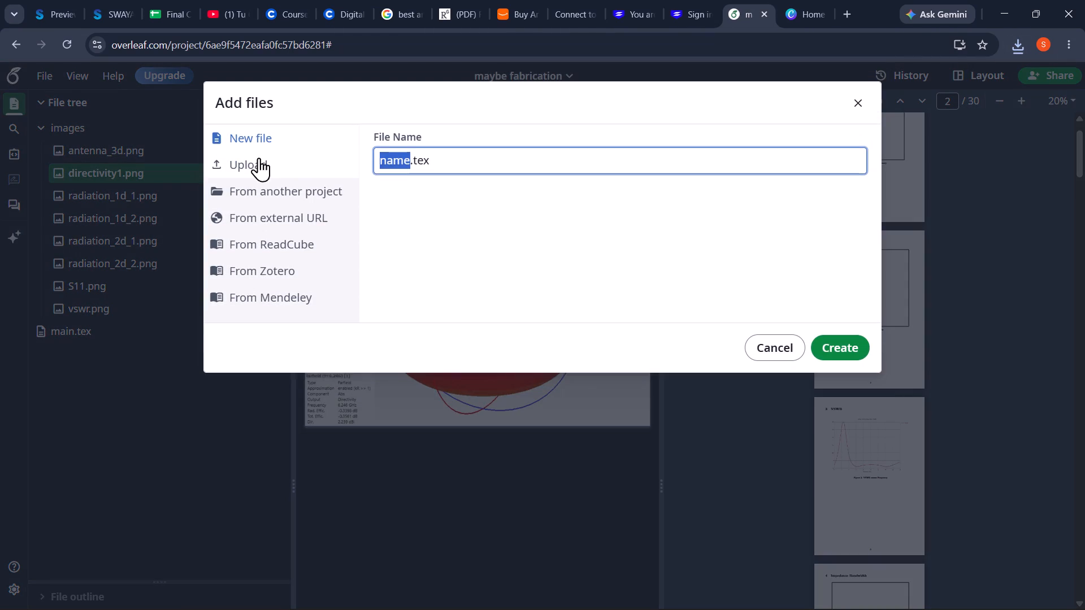
{"action": "left_click", "coordinate": [268, 162]}
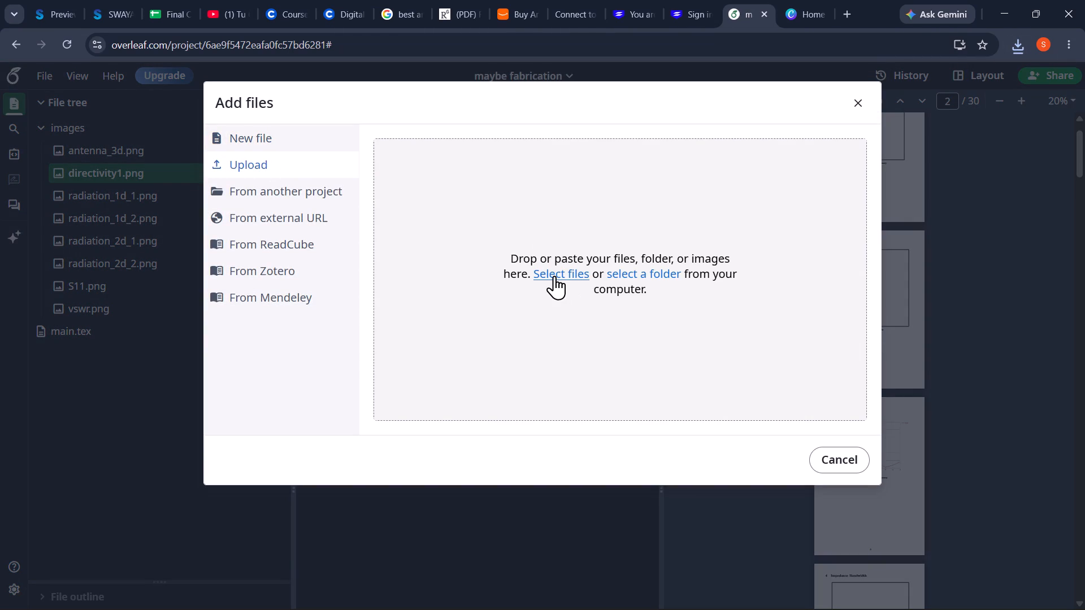
{"action": "left_click", "coordinate": [554, 276]}
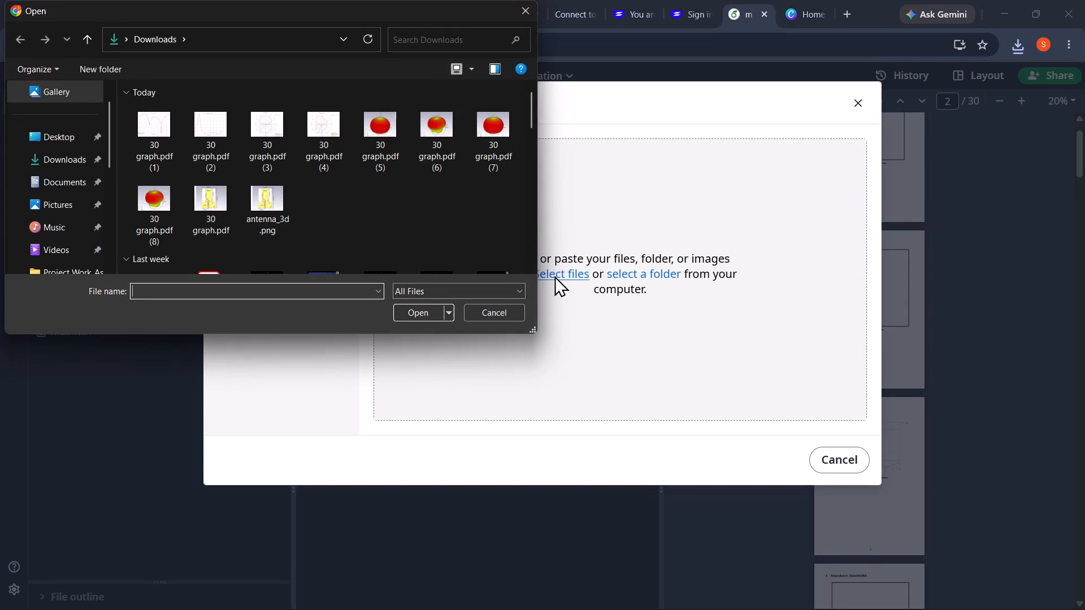
{"action": "double_click", "coordinate": [170, 212]}
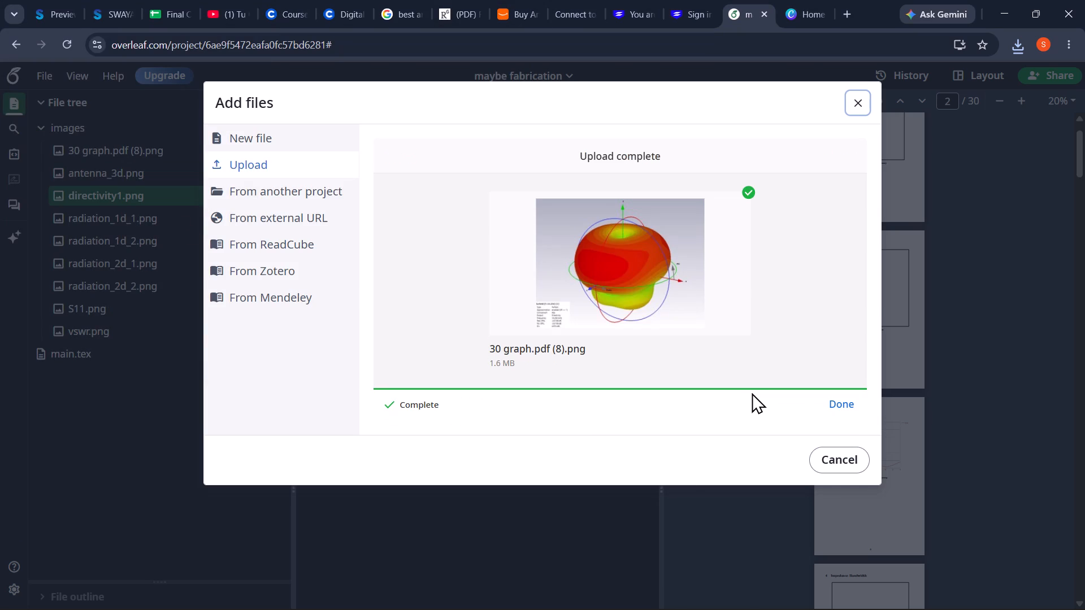
Rename the uploaded 30 graph.pdf (8).png in the images folder as directivity2.png.
{"action": "left_click", "coordinate": [184, 150]}
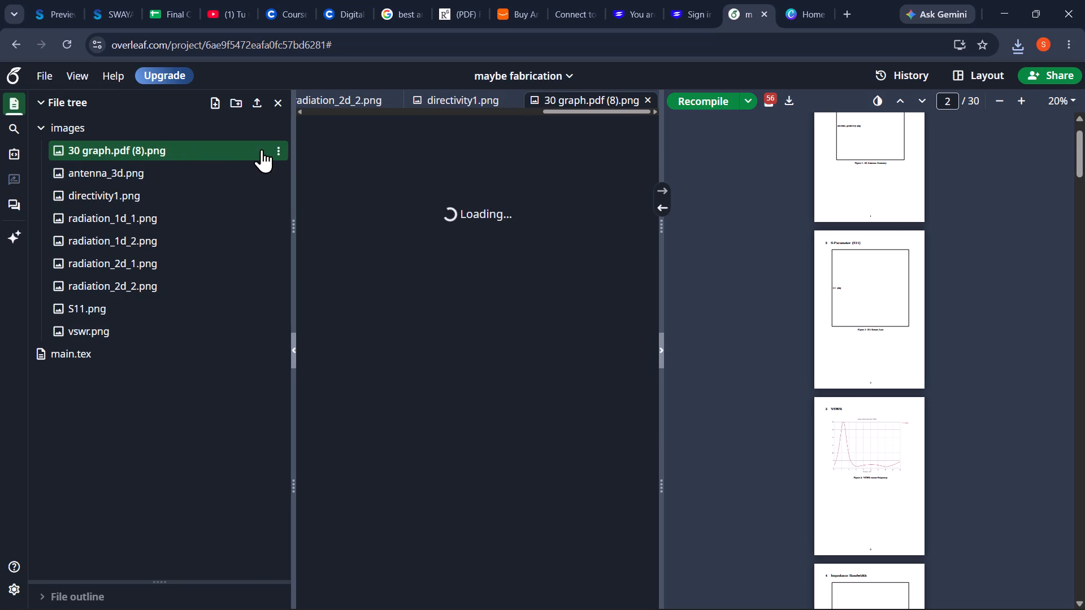
{"action": "left_click", "coordinate": [280, 147]}
{"action": "left_click", "coordinate": [335, 180]}
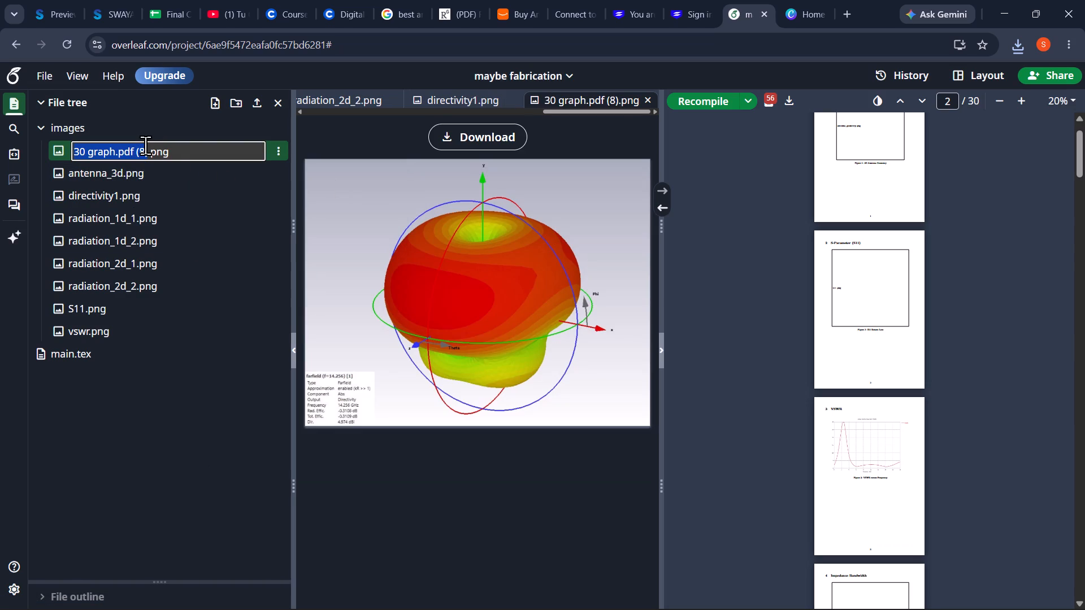
{"action": "key", "text": "ctrl+a"}
{"action": "key", "text": "ctrl+v"}
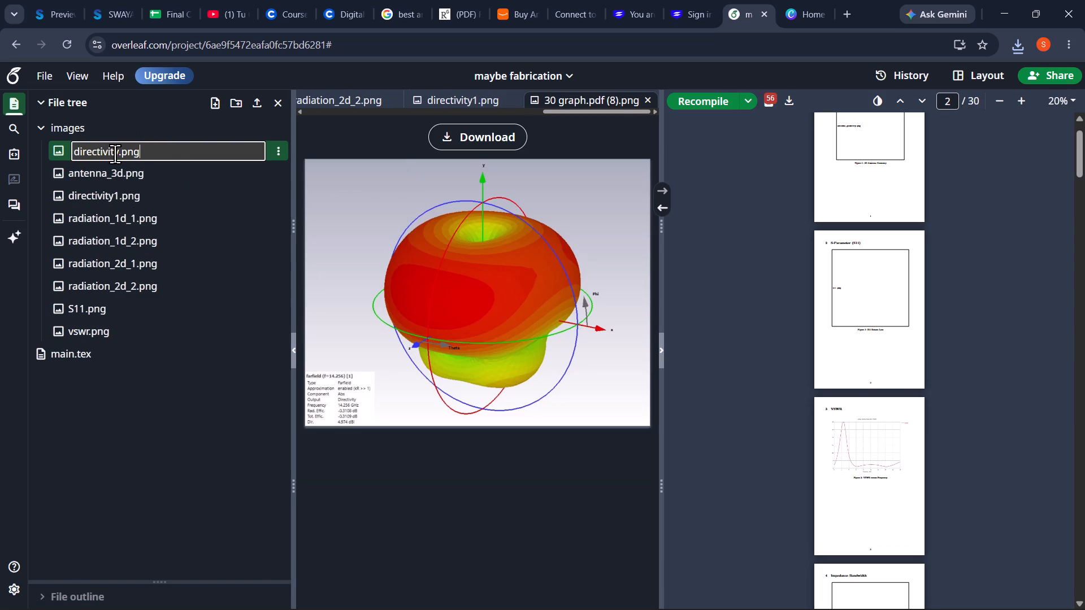
{"action": "left_click", "coordinate": [119, 152]}
{"action": "key", "text": "2"}
{"action": "key", "text": "Return"}
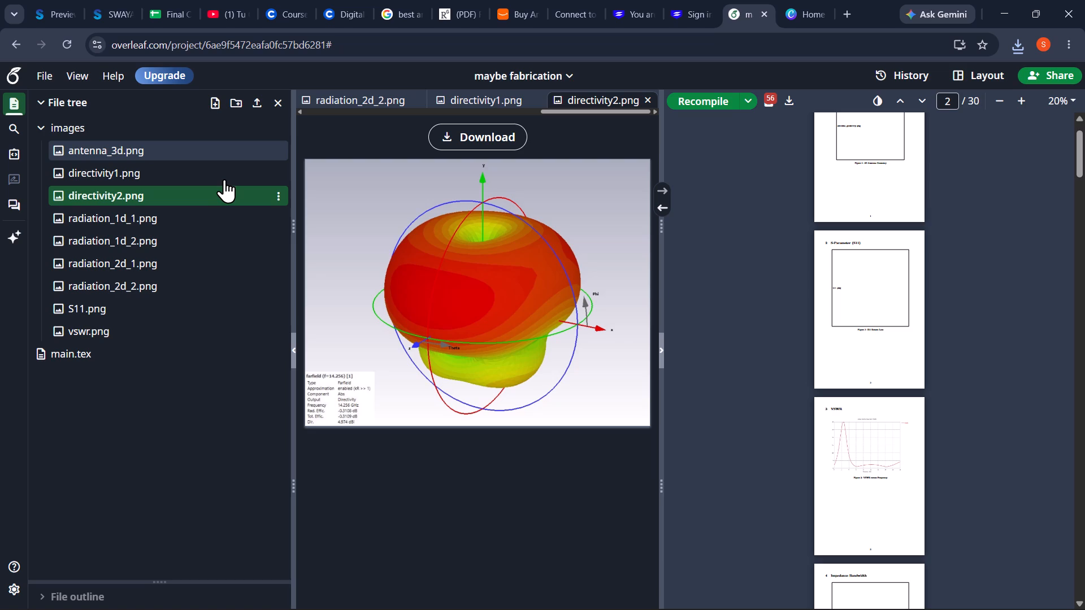
Rename radiation_2d_1.png in the images folder as gain1.png.
{"action": "left_click", "coordinate": [129, 262]}
{"action": "left_click", "coordinate": [279, 267]}
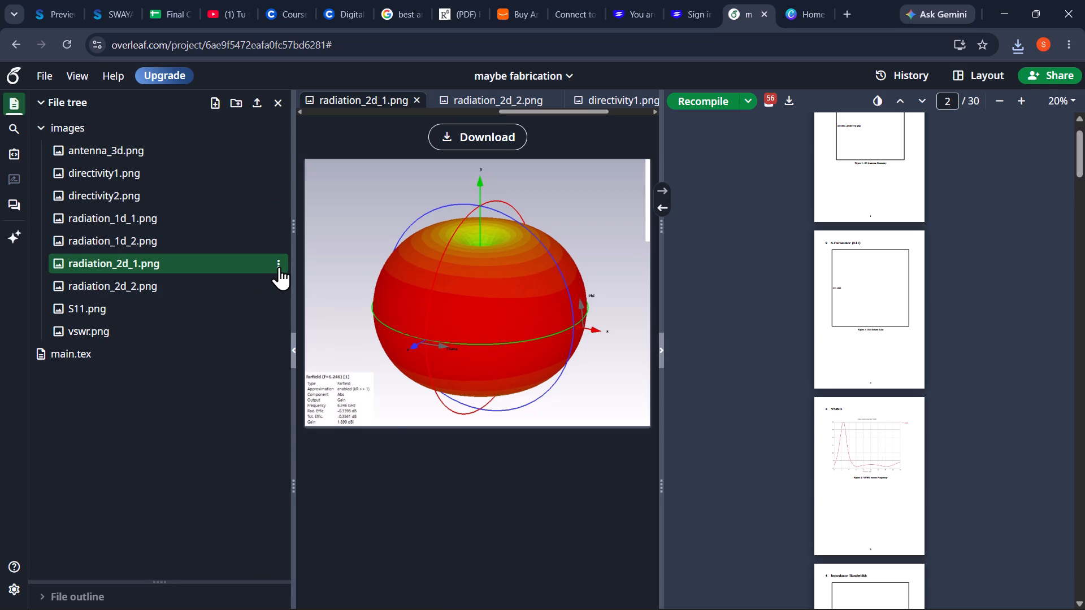
{"action": "left_click", "coordinate": [311, 291]}
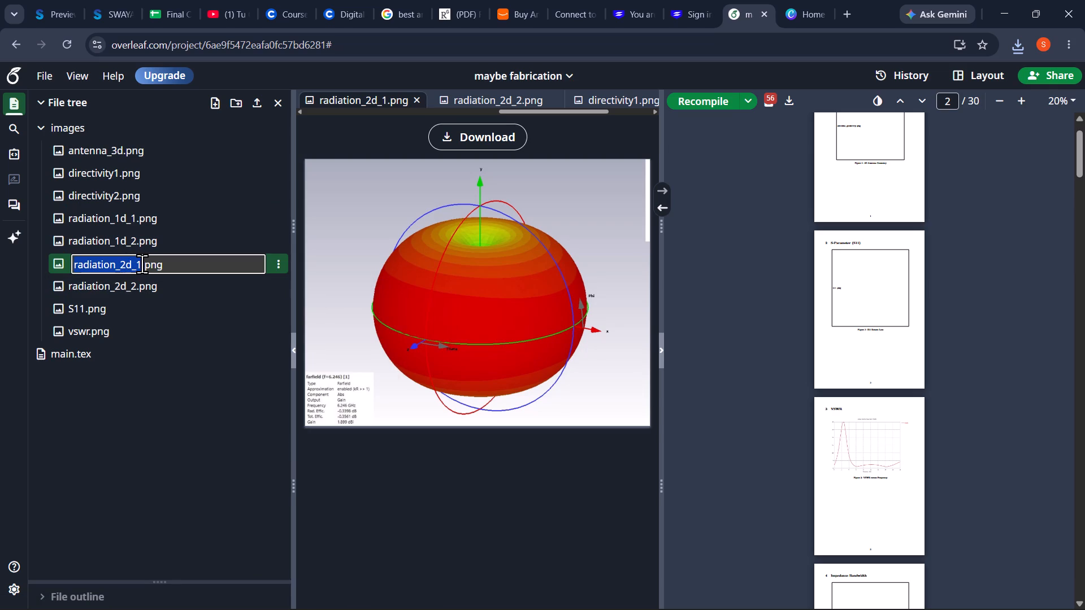
{"action": "left_click", "coordinate": [141, 263]}
{"action": "key", "text": "BackSpace"}
{"action": "key", "text": "BackSpace"}
{"action": "key", "text": "BackSpace"}
{"action": "key", "text": "BackSpace"}
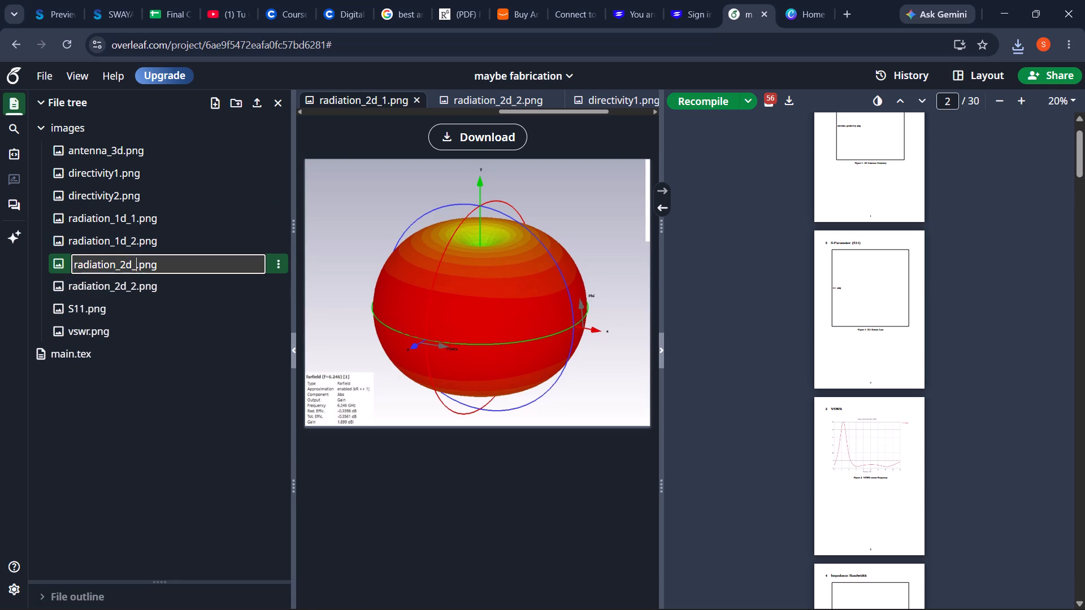
{"action": "key", "text": "BackSpace"}
{"action": "key", "text": "BackSpace"}
{"action": "key", "text": "BackSpace"}
{"action": "key", "text": "BackSpace"}
{"action": "key", "text": "BackSpace"}
{"action": "key", "text": "BackSpace"}
{"action": "key", "text": "BackSpace"}
{"action": "key", "text": "BackSpace"}
{"action": "key", "text": "BackSpace"}
{"action": "key", "text": "BackSpace"}
{"action": "key", "text": "BackSpace"}
{"action": "key", "text": "BackSpace"}
{"action": "key", "text": "BackSpace"}
{"action": "key", "text": "BackSpace"}
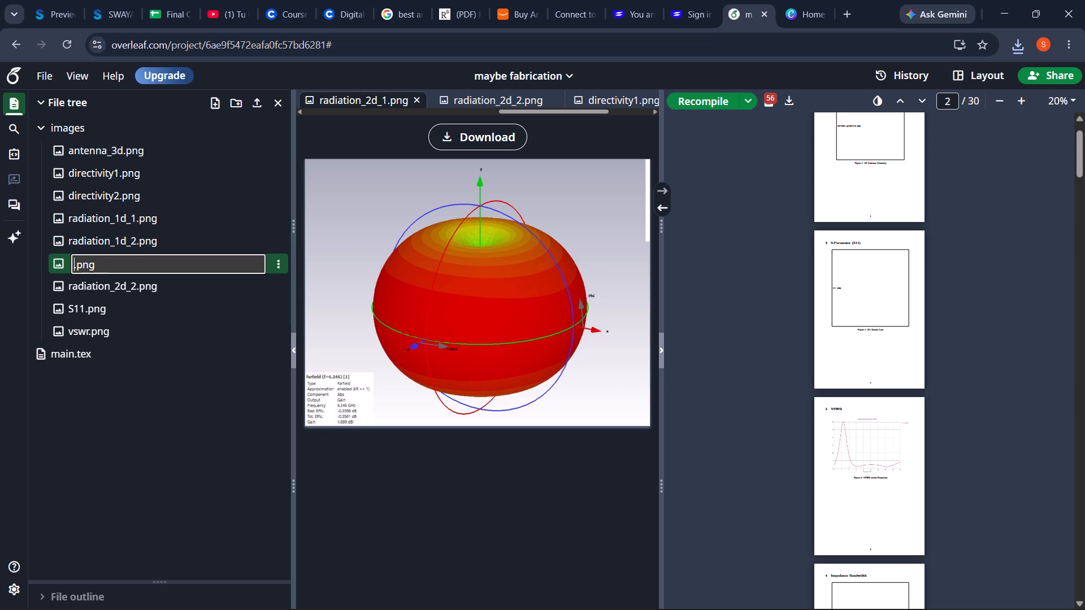
{"action": "type", "text": "gain"}
{"action": "key", "text": "1"}
{"action": "key", "text": "Return"}
Rename radiation_2d_2.png in the images folder as gain2.png.
{"action": "left_click", "coordinate": [173, 282]}
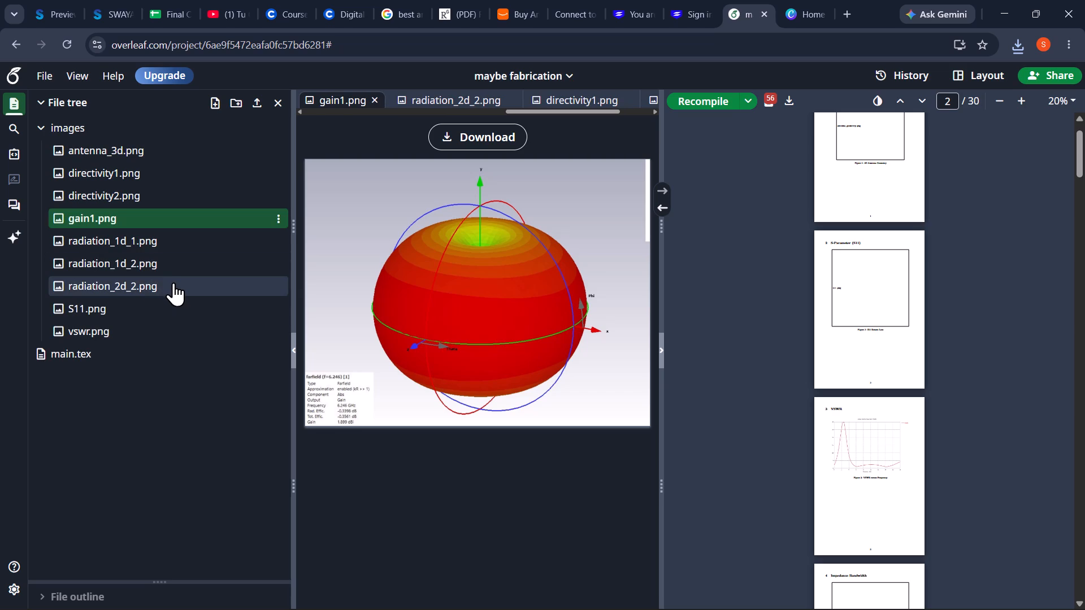
{"action": "left_click", "coordinate": [281, 284]}
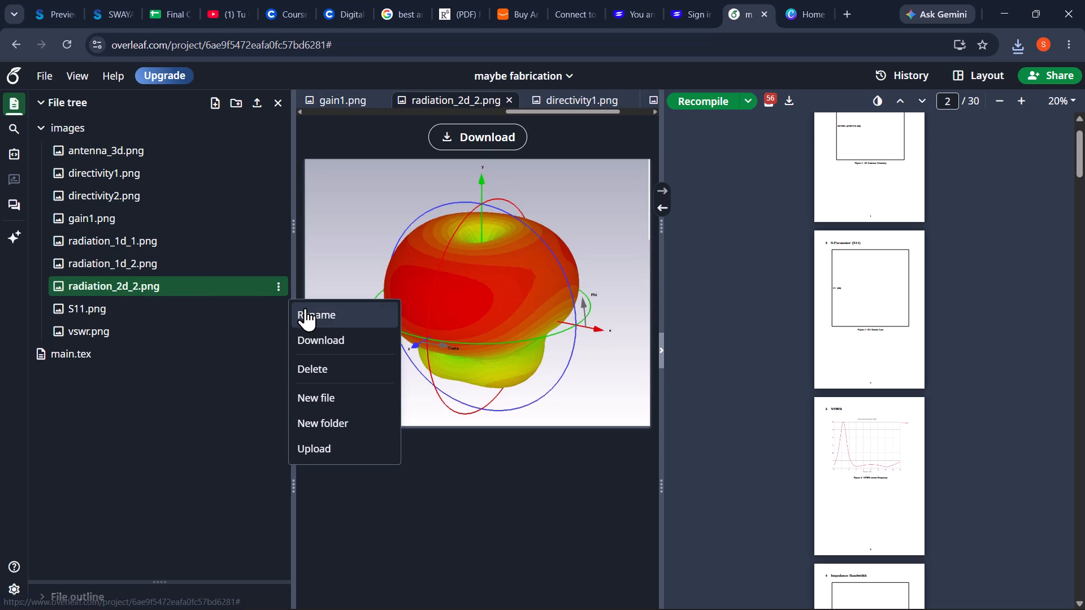
{"action": "left_click", "coordinate": [305, 308]}
{"action": "key", "text": "ctrl+a"}
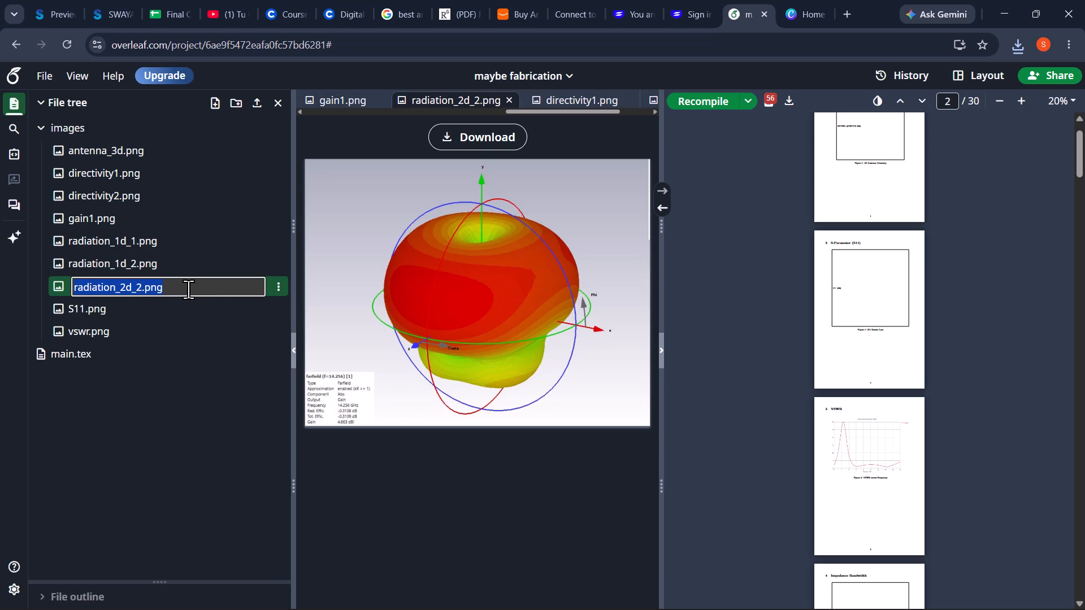
{"action": "key", "text": "BackSpace"}
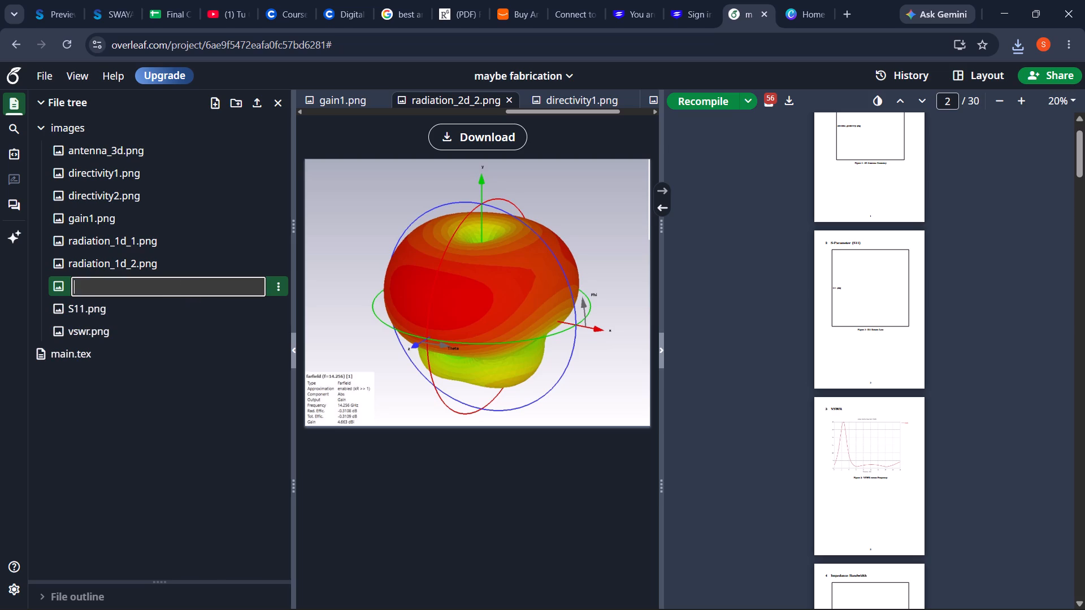
{"action": "type", "text": "gain.png"}
{"action": "key", "text": "Left"}
{"action": "key", "text": "Left"}
{"action": "key", "text": "Left"}
{"action": "key", "text": "Left"}
{"action": "key", "text": "2"}
{"action": "key", "text": "Return"}
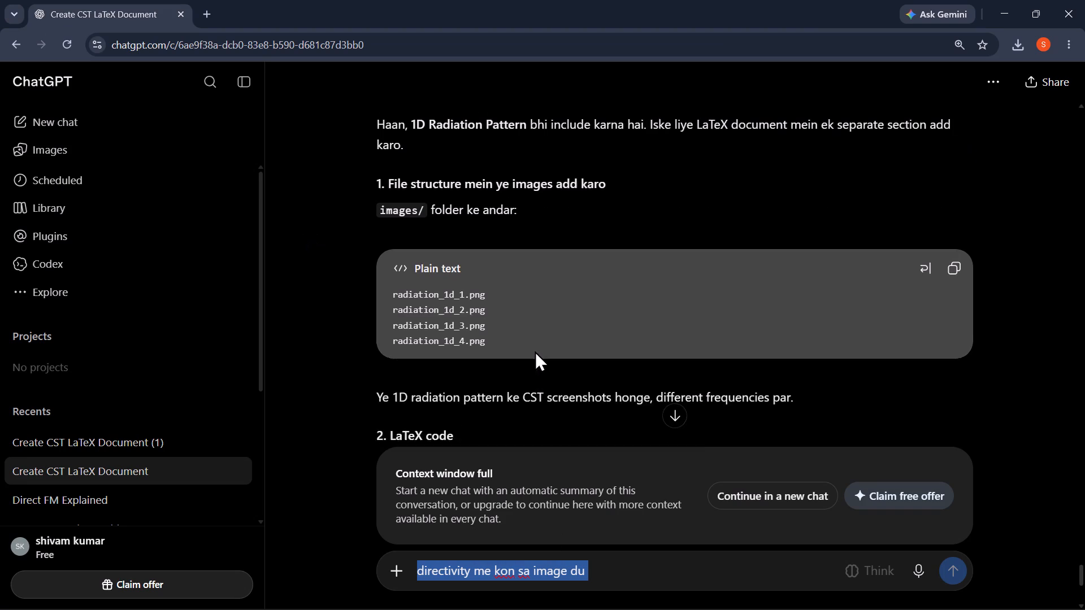
In the ChatGPT conversation, review the recommended Overleaf file structure for the image names the report needs.
{"action": "scroll", "coordinate": [535, 351], "scroll_direction": "up", "scroll_amount": 5}
{"action": "scroll", "coordinate": [535, 351], "scroll_direction": "down", "scroll_amount": 1}
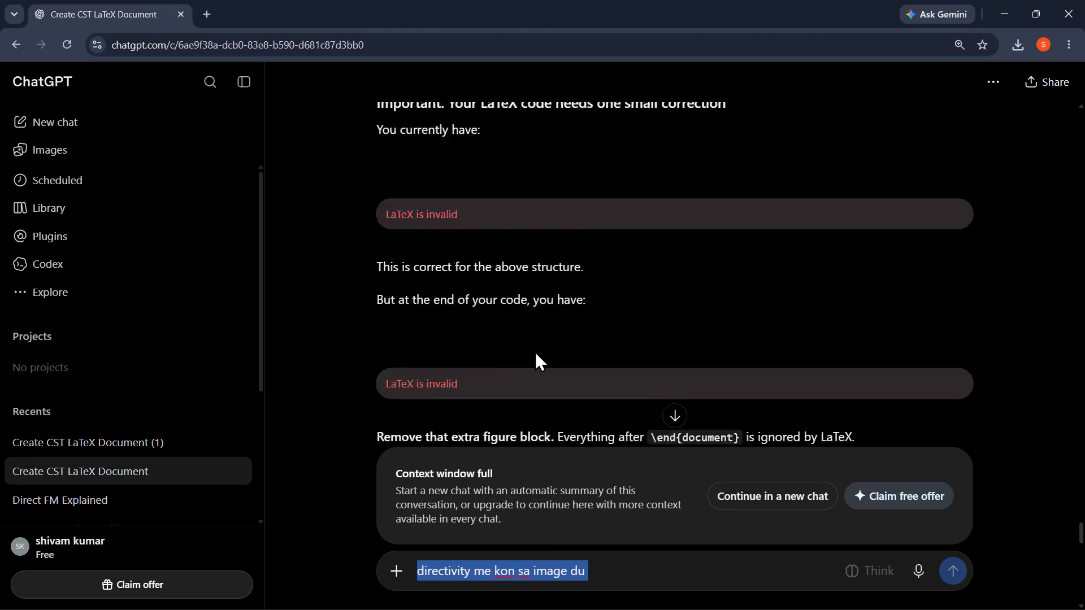
{"action": "scroll", "coordinate": [535, 351], "scroll_direction": "down", "scroll_amount": 1}
{"action": "scroll", "coordinate": [535, 351], "scroll_direction": "up", "scroll_amount": 6}
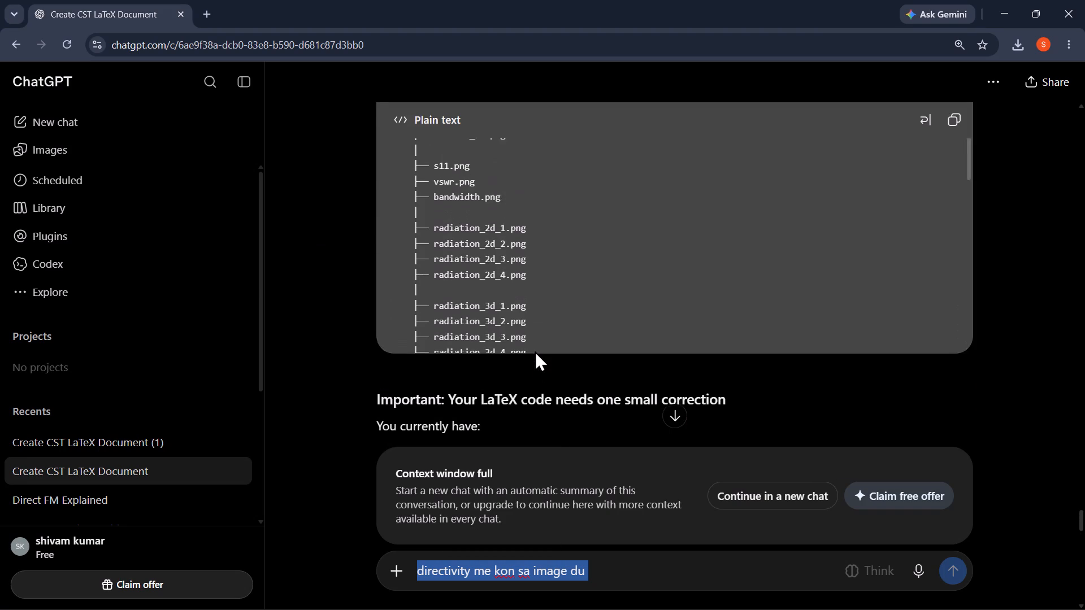
{"action": "scroll", "coordinate": [535, 351], "scroll_direction": "up", "scroll_amount": 1}
{"action": "scroll", "coordinate": [535, 351], "scroll_direction": "down", "scroll_amount": 3}
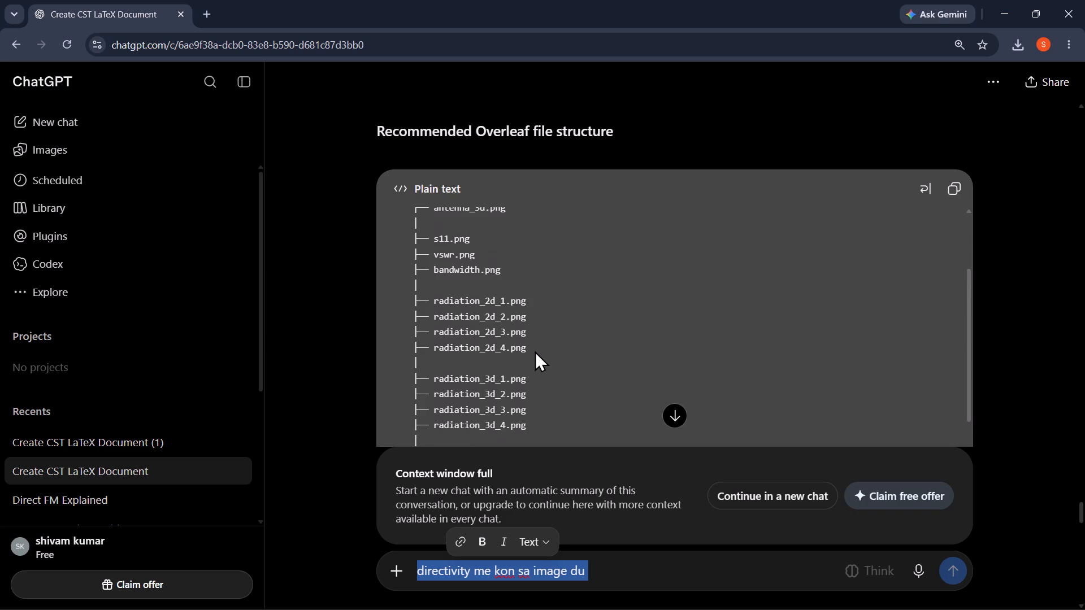
{"action": "scroll", "coordinate": [535, 351], "scroll_direction": "down", "scroll_amount": 1}
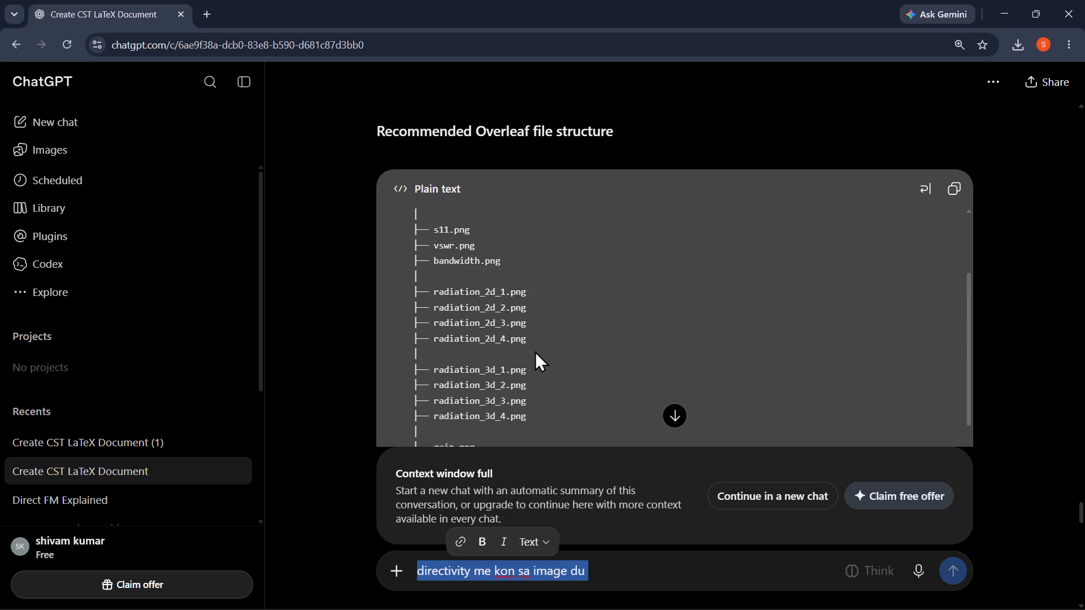
{"action": "scroll", "coordinate": [535, 351], "scroll_direction": "down", "scroll_amount": 2}
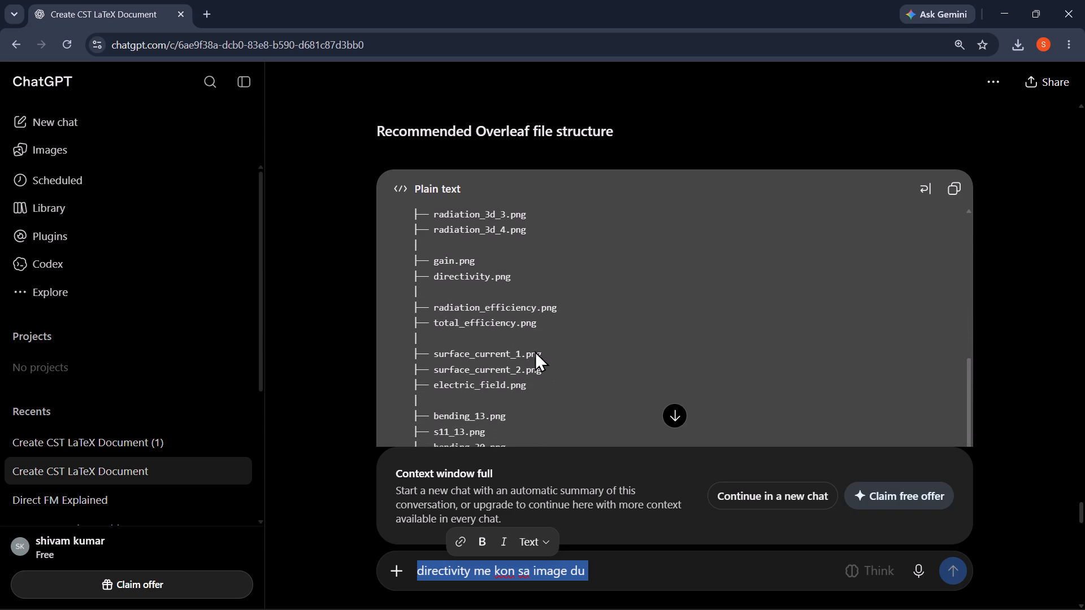
{"action": "scroll", "coordinate": [535, 351], "scroll_direction": "down", "scroll_amount": 2}
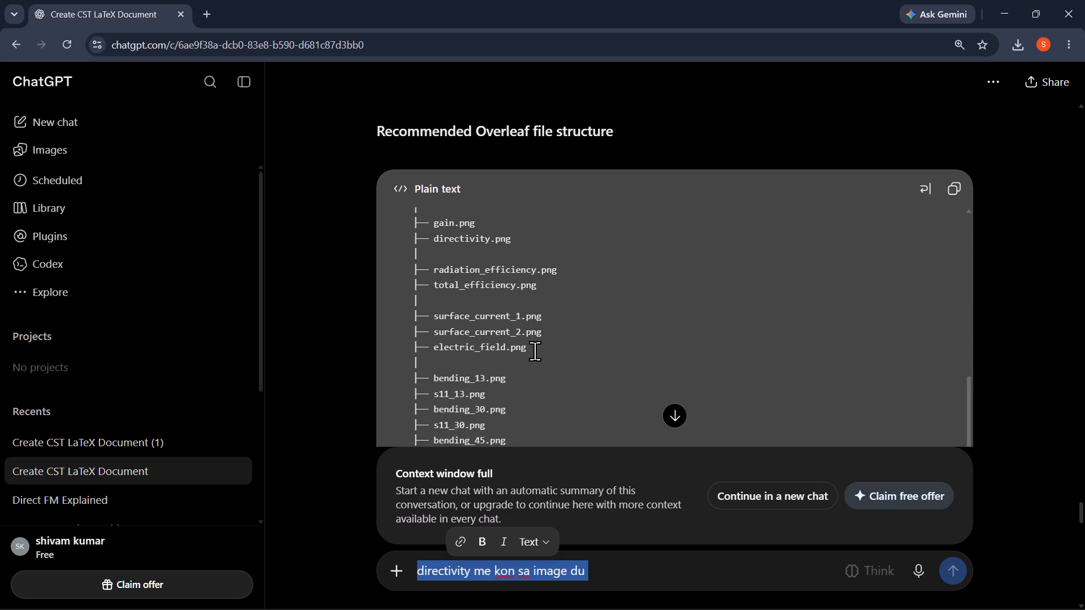
{"action": "scroll", "coordinate": [535, 351], "scroll_direction": "down", "scroll_amount": 3}
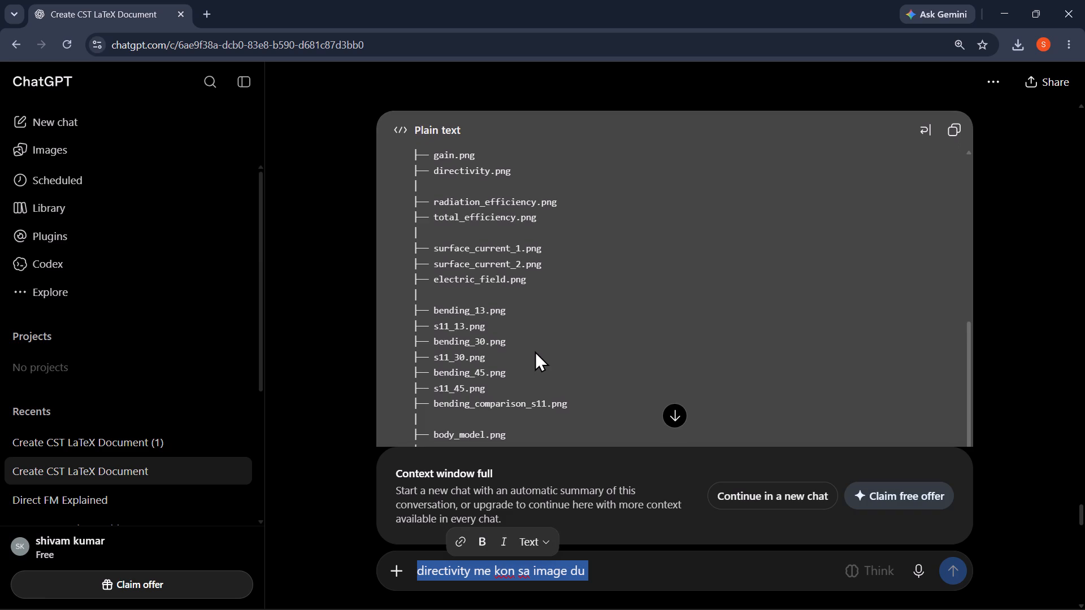
{"action": "scroll", "coordinate": [535, 351], "scroll_direction": "down", "scroll_amount": 1}
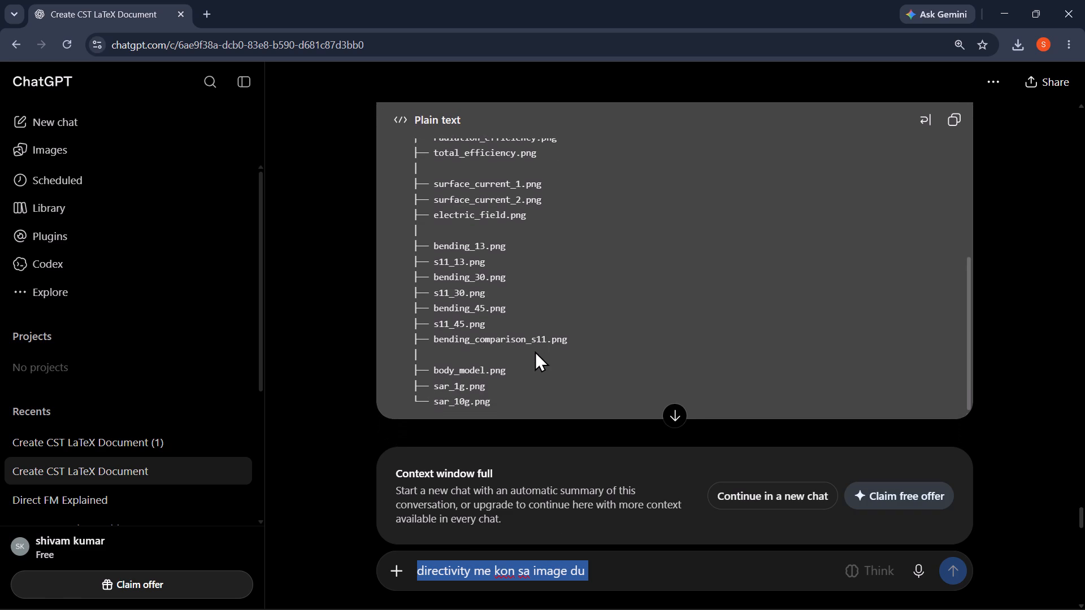
{"action": "scroll", "coordinate": [535, 351], "scroll_direction": "down", "scroll_amount": 1}
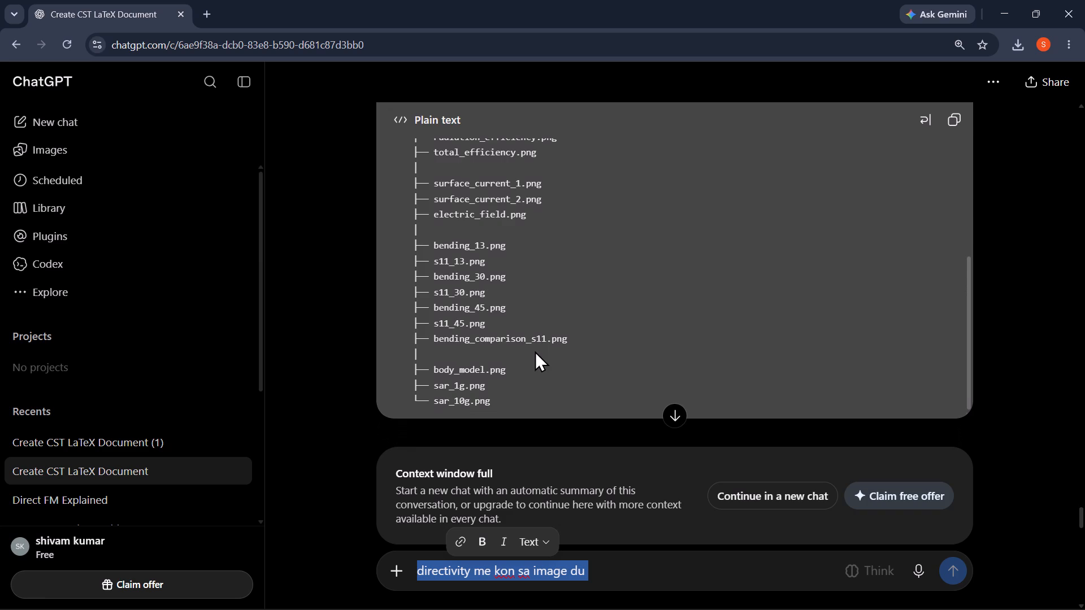
Switch to the desktop and launch the Kuro application.
{"action": "left_click", "coordinate": [1084, 0]}
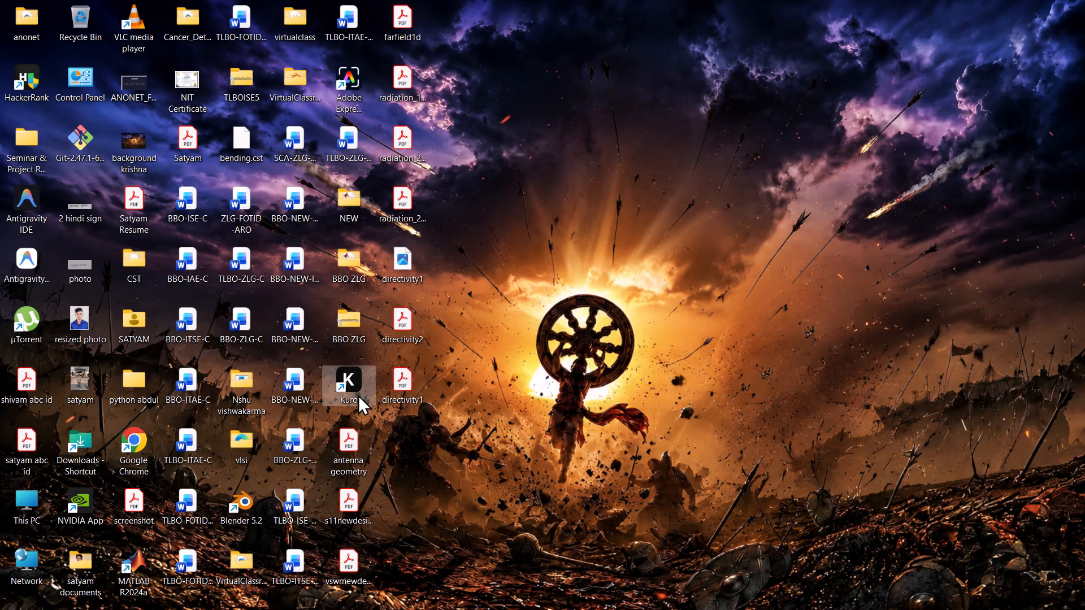
{"action": "double_click", "coordinate": [346, 383]}
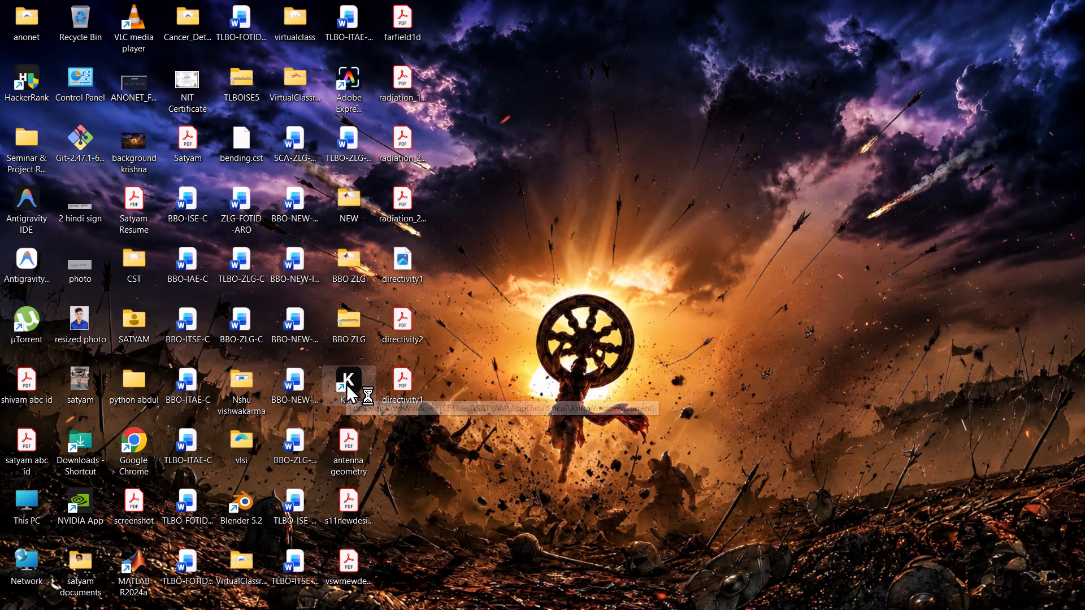